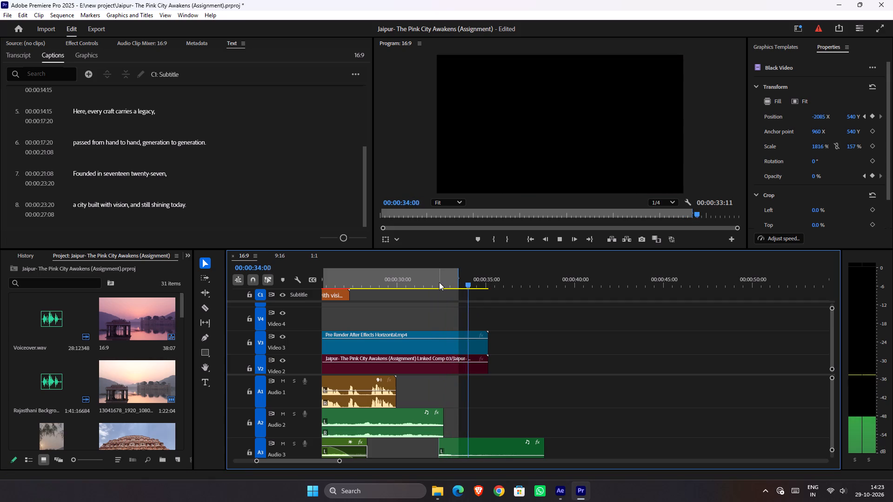
Play the 16:9 sequence from the beginning to review the subtitles, pausing during the "Markets waking" caption.
left_click_drag(439, 282, 158, 331)
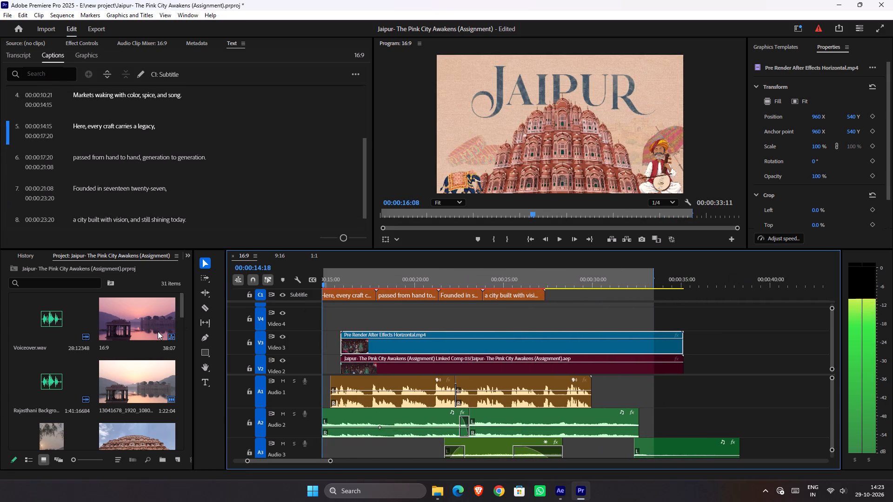
left_click_drag(158, 331, 67, 333)
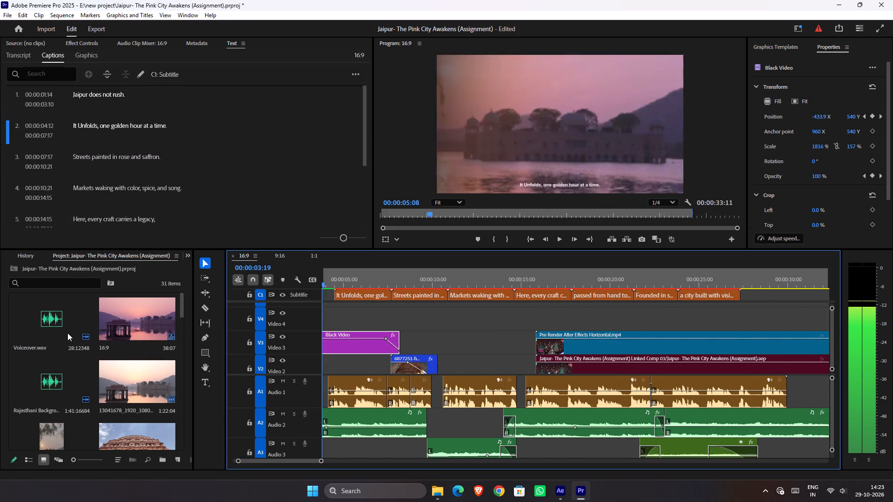
left_click_drag(67, 333, 33, 329)
key("space")
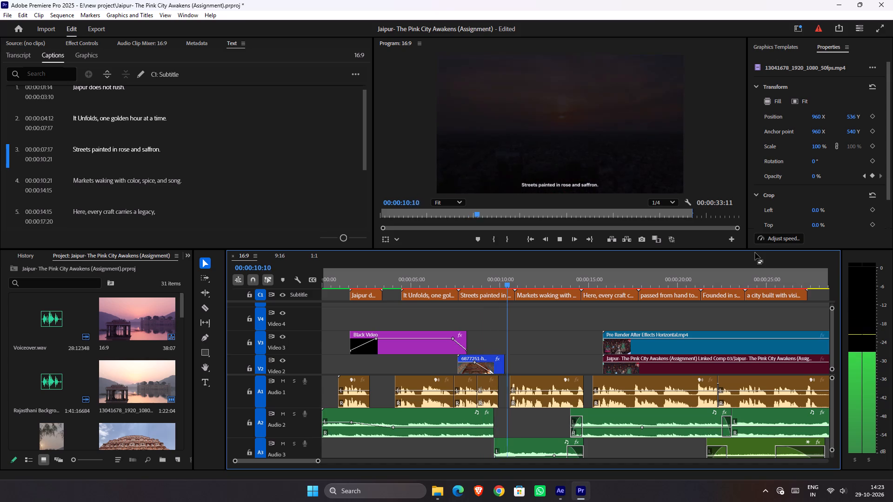
key("space")
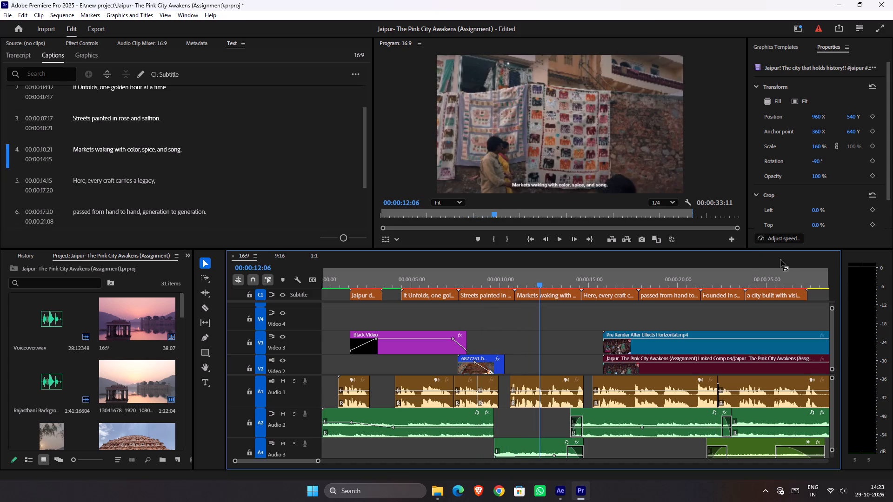
Select all the subtitle captions on the caption track to edit their shared text and position properties.
left_click_drag(820, 296, 351, 258)
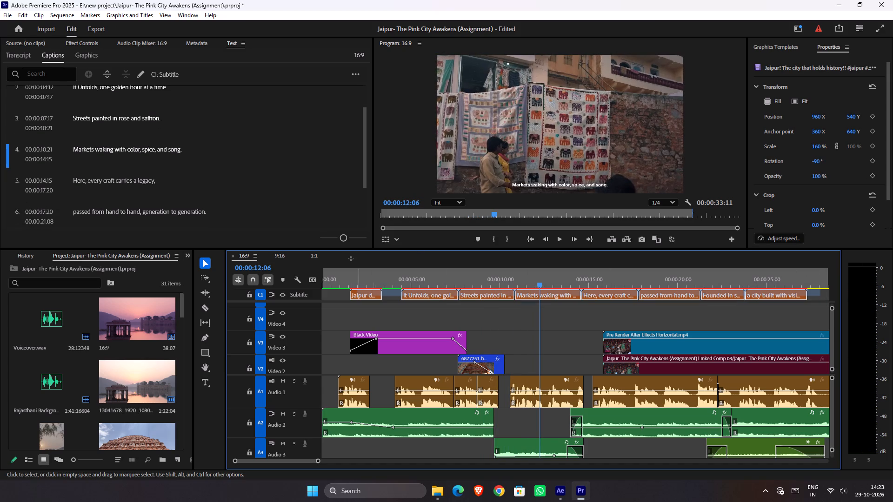
left_click_drag(351, 258, 346, 261)
scroll(853, 119, "down", 6)
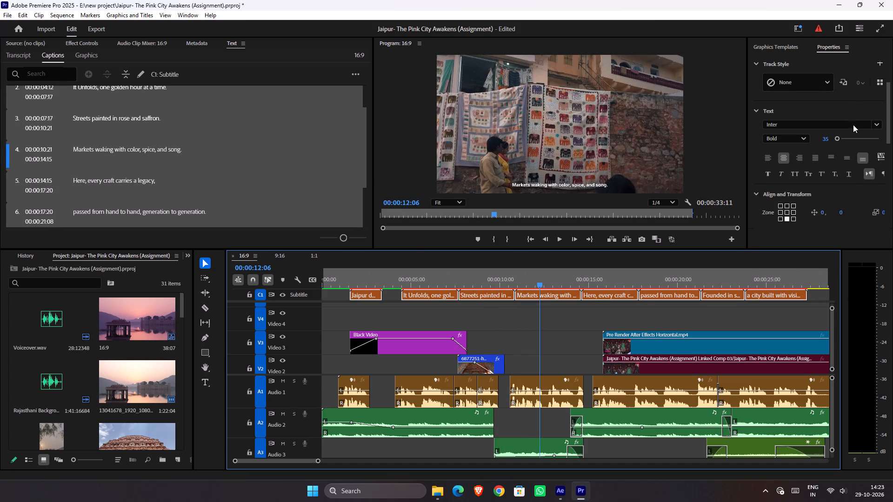
scroll(853, 125, "down", 9)
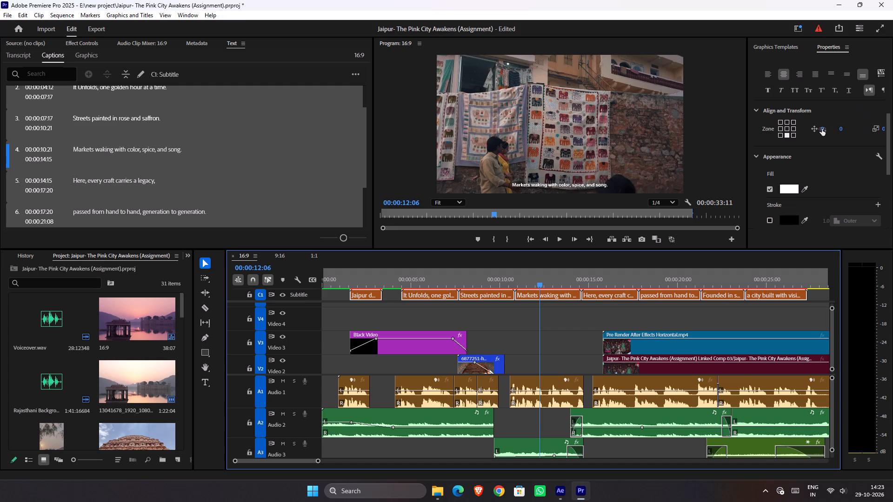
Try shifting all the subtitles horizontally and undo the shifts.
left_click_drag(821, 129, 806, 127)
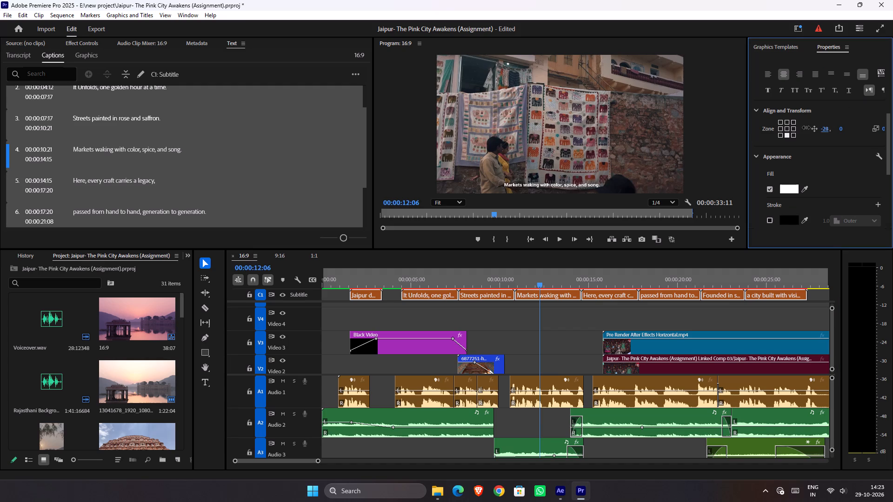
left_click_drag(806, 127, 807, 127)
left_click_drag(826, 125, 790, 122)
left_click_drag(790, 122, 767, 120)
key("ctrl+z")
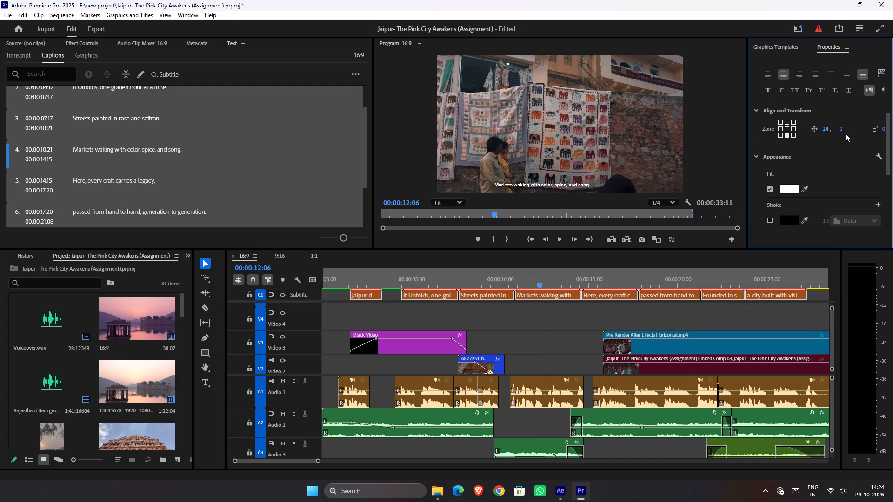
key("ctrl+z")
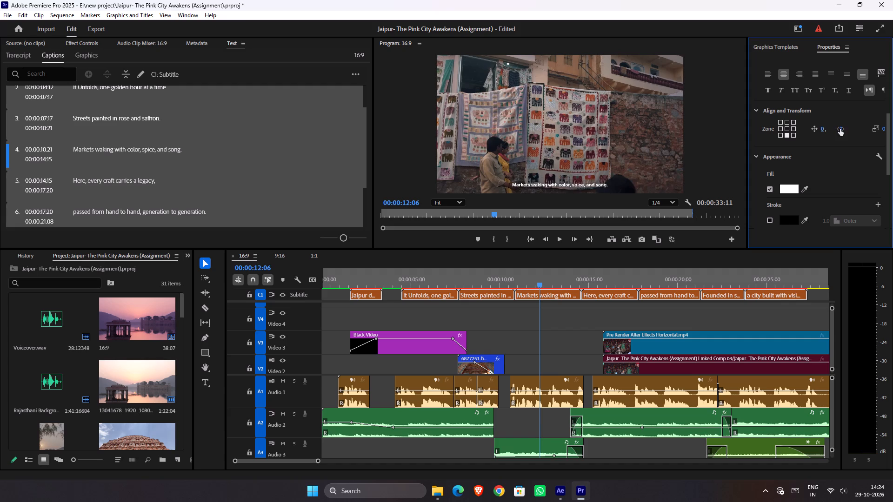
Raise all the subtitles slightly by setting their vertical offset to -19.
left_click_drag(840, 129, 802, 121)
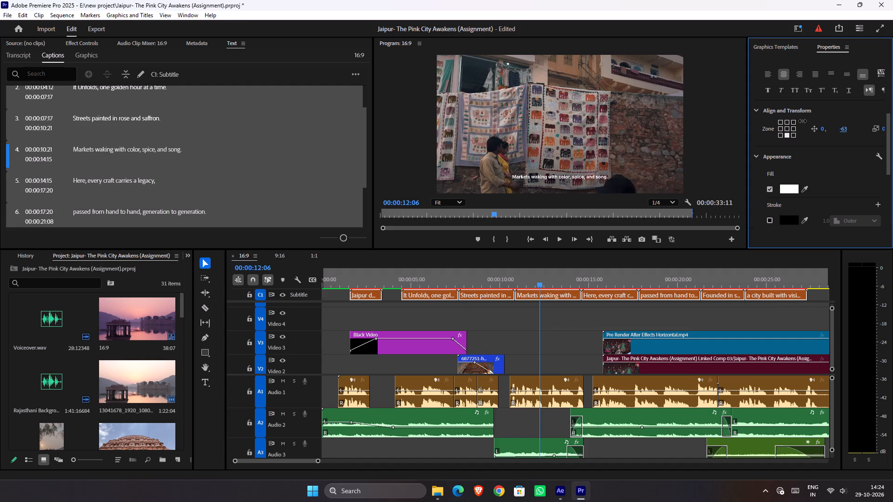
left_click_drag(802, 121, 826, 118)
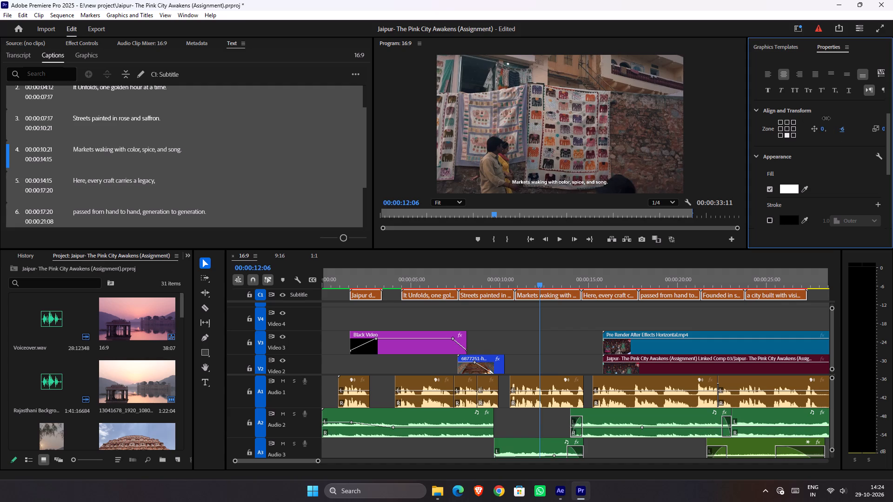
left_click_drag(826, 118, 822, 118)
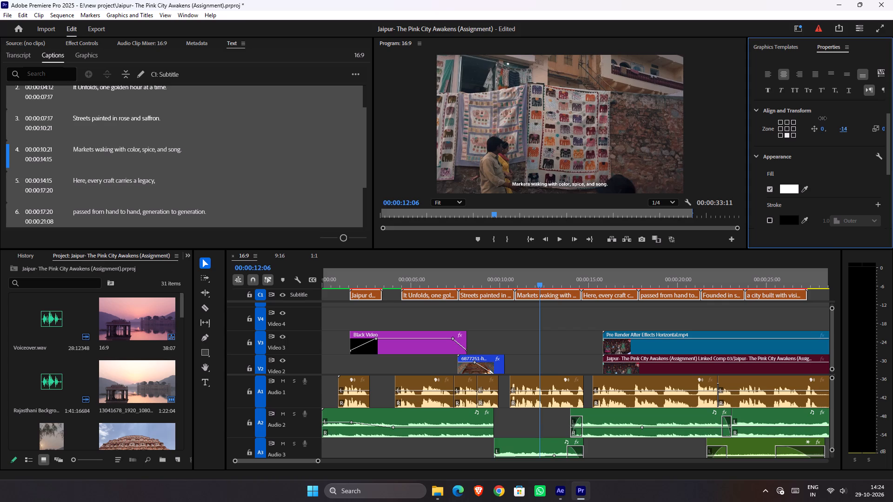
left_click_drag(822, 118, 820, 118)
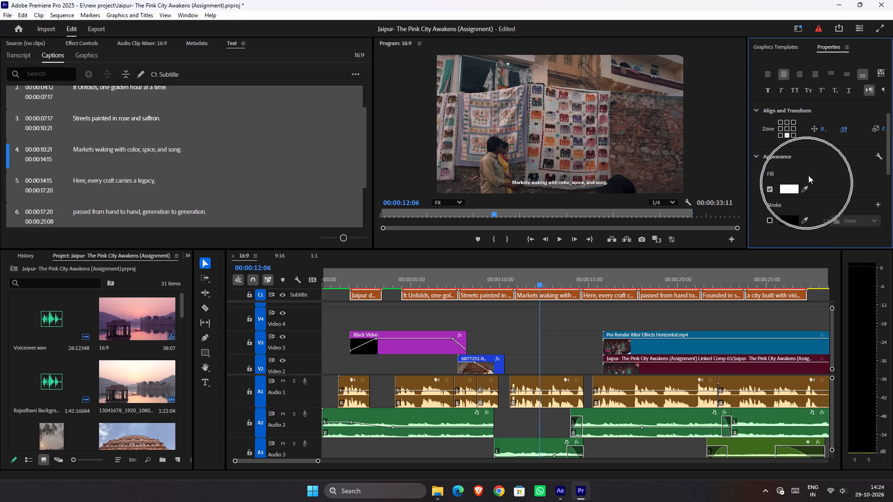
Enlarge the text of all the selected subtitles to font size 44.
scroll(806, 114, "up", 3)
scroll(806, 114, "down", 1)
scroll(806, 114, "up", 1)
scroll(806, 114, "down", 1)
scroll(806, 114, "up", 1)
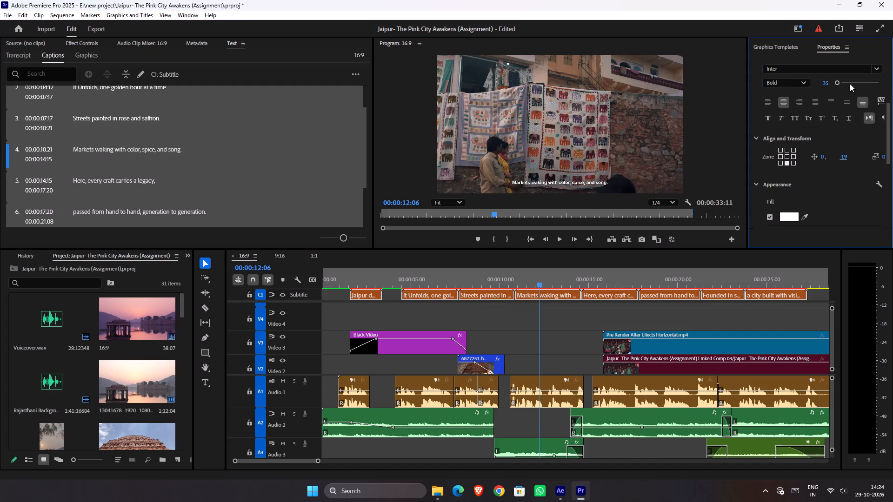
left_click_drag(825, 82, 834, 79)
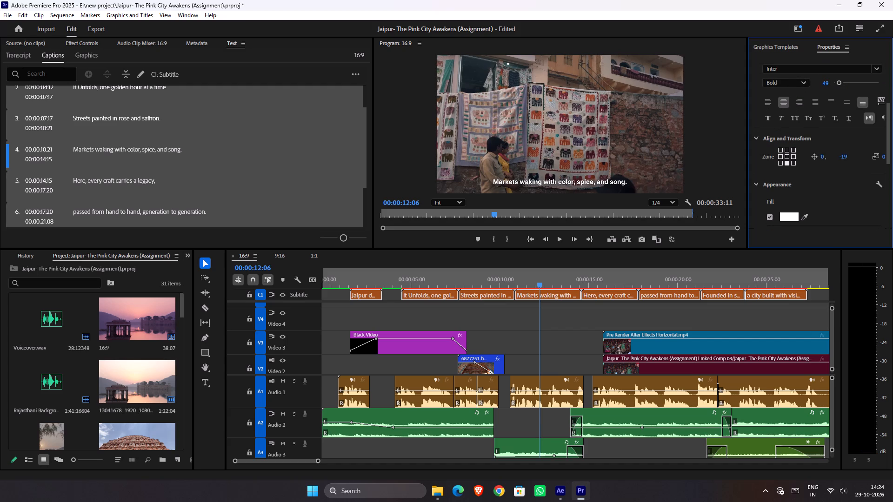
left_click_drag(834, 79, 833, 79)
left_click_drag(833, 79, 832, 79)
Play the sequence from the beginning to review the restyled subtitles, replaying the opening captions.
left_click(366, 280)
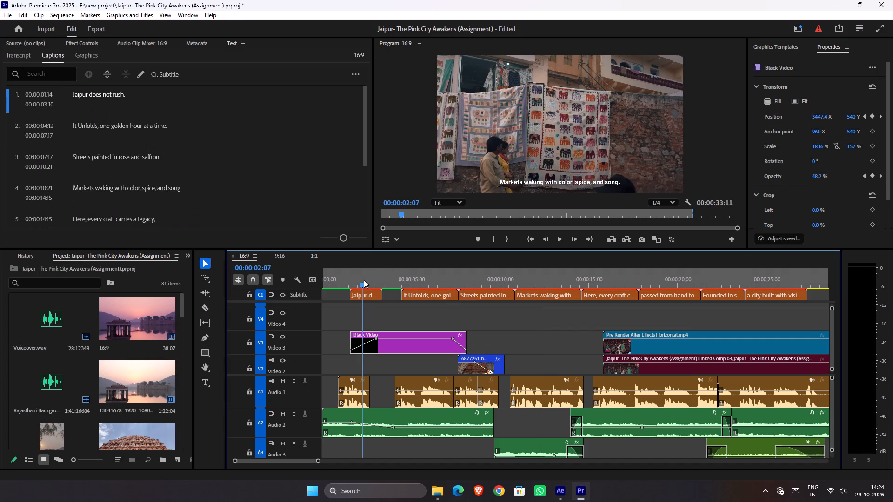
left_click_drag(364, 278, 345, 274)
key("space")
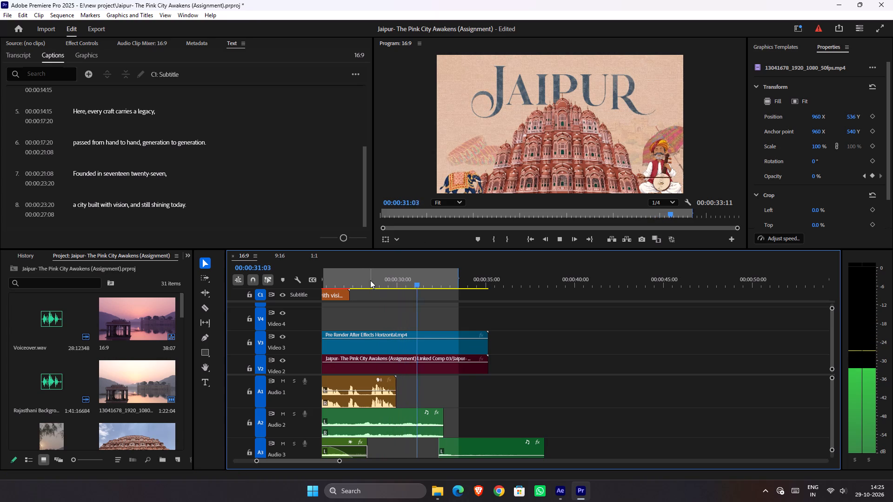
left_click_drag(367, 282, 224, 308)
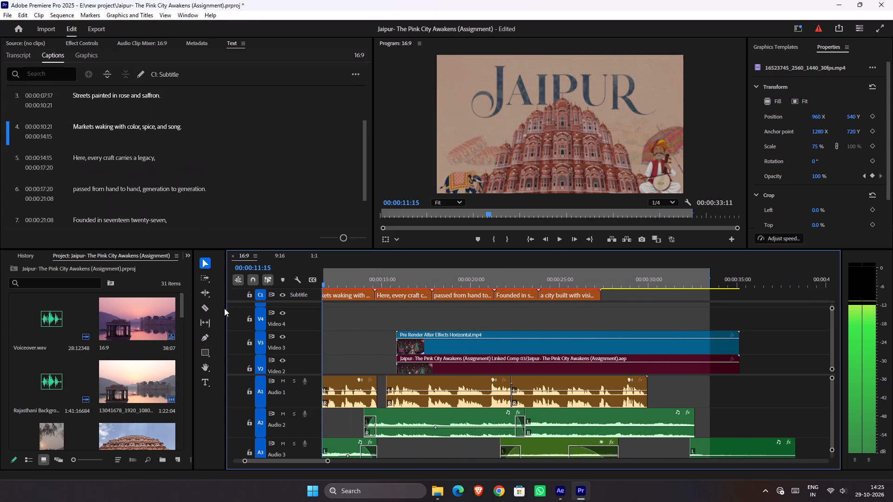
left_click_drag(224, 308, 320, 294)
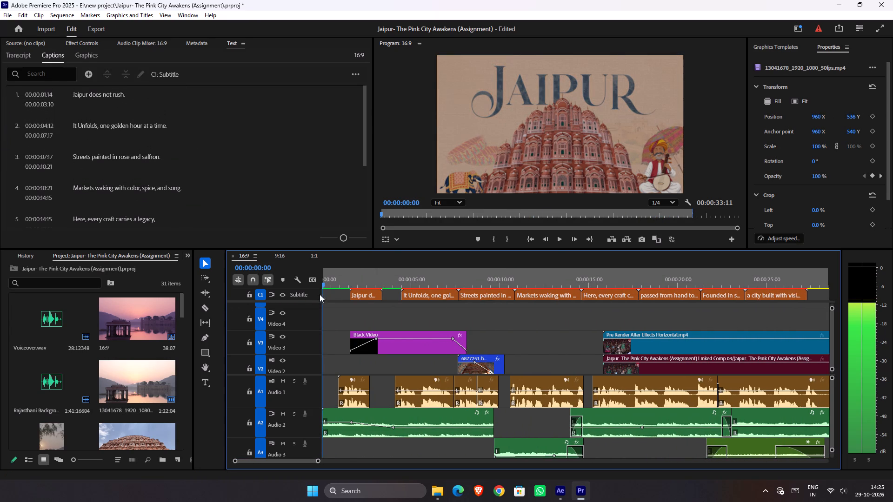
left_click_drag(320, 294, 354, 294)
key("space")
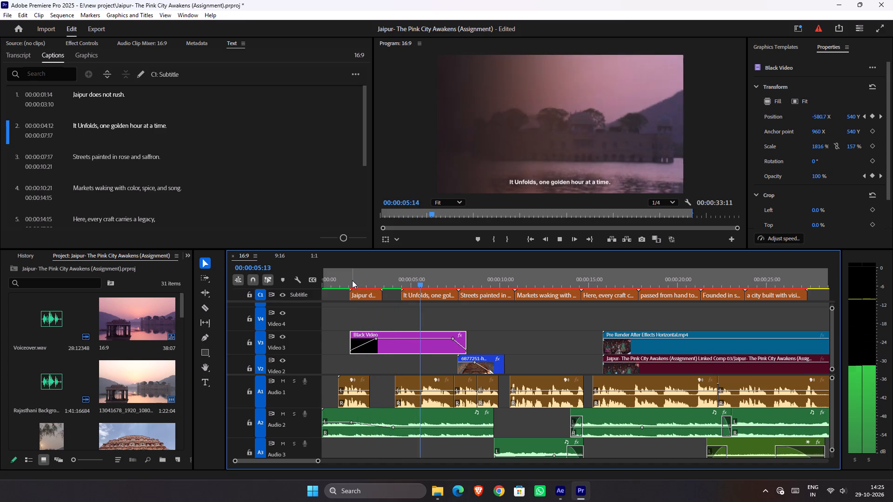
key("space")
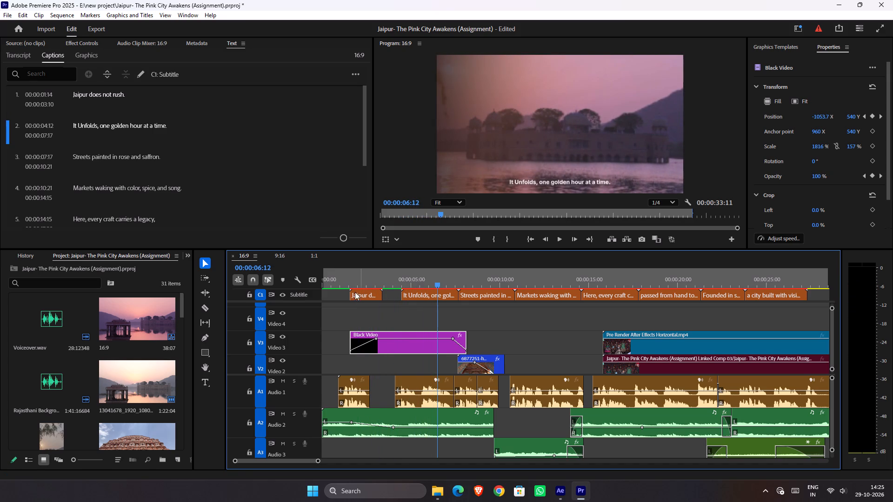
Change the font style of all the subtitle captions to Inter Regular.
left_click_drag(340, 293, 765, 297)
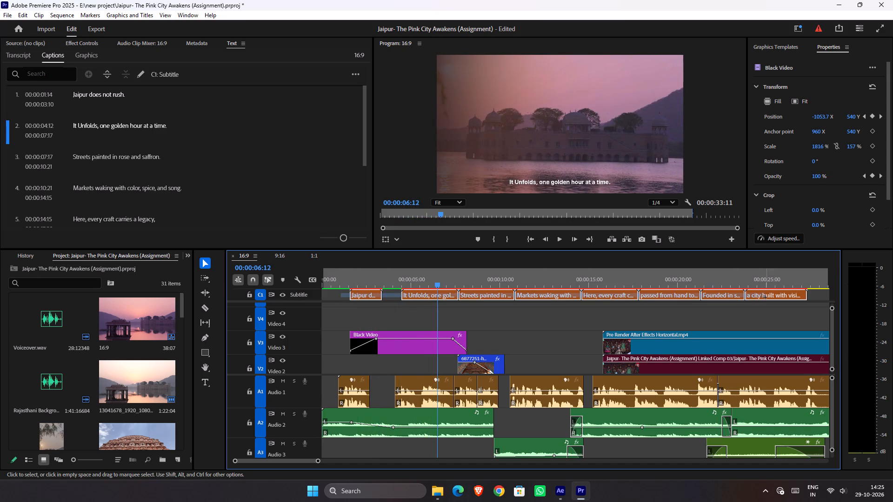
left_click_drag(765, 297, 848, 291)
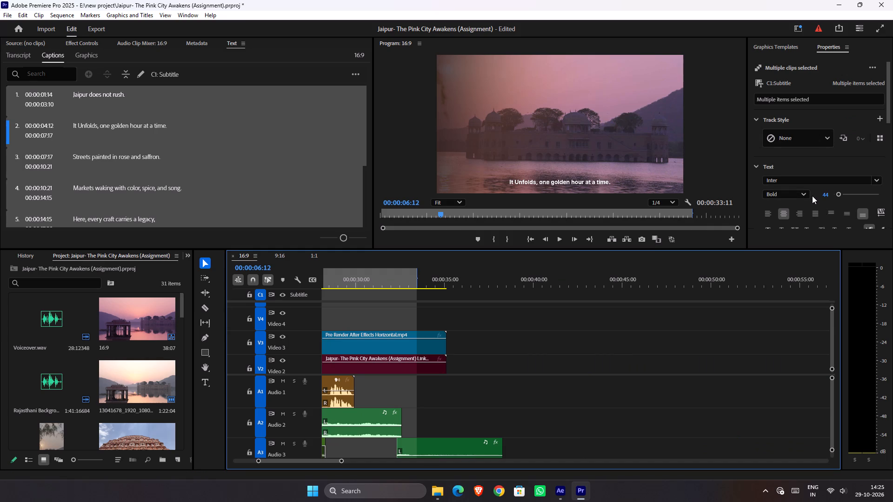
scroll(812, 196, "down", 7)
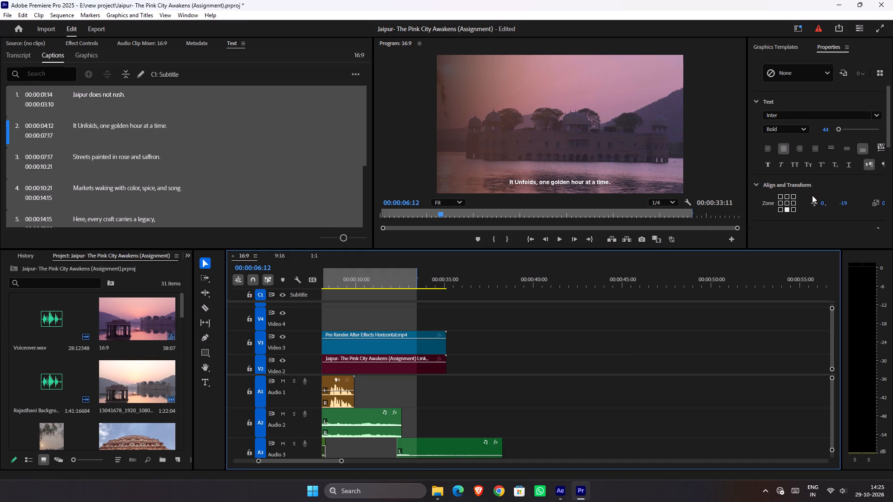
scroll(825, 213, "down", 5)
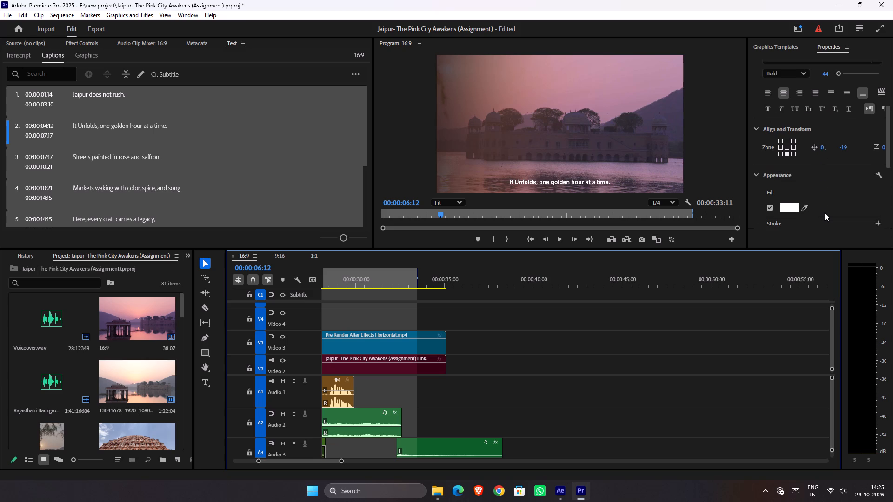
scroll(825, 213, "down", 2)
scroll(825, 210, "up", 1)
scroll(824, 210, "down", 5)
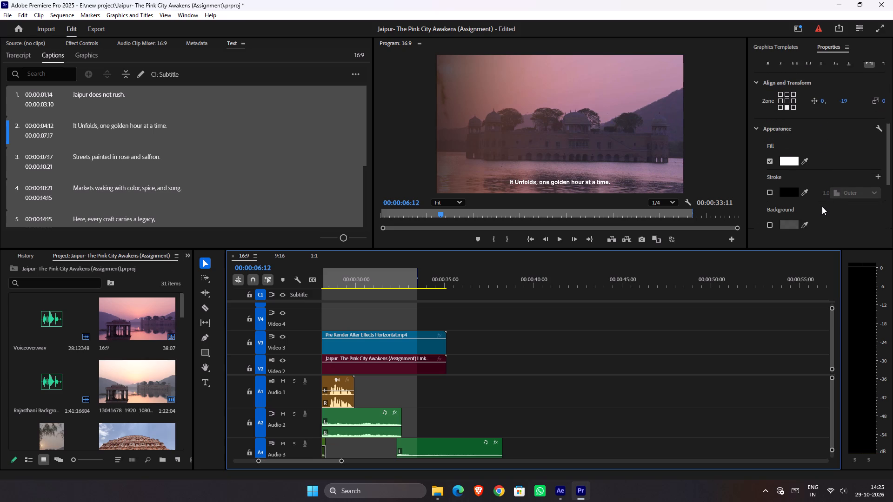
scroll(822, 206, "down", 4)
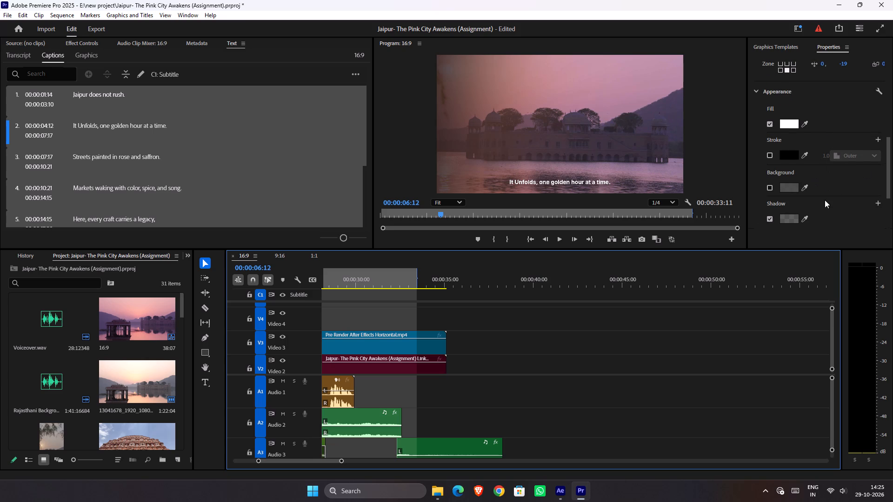
scroll(842, 190, "up", 9)
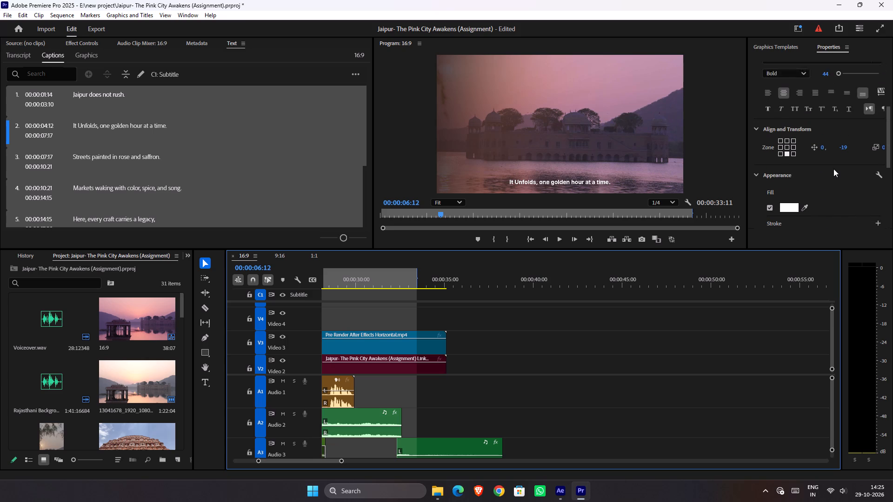
scroll(833, 169, "up", 5)
left_click(783, 119)
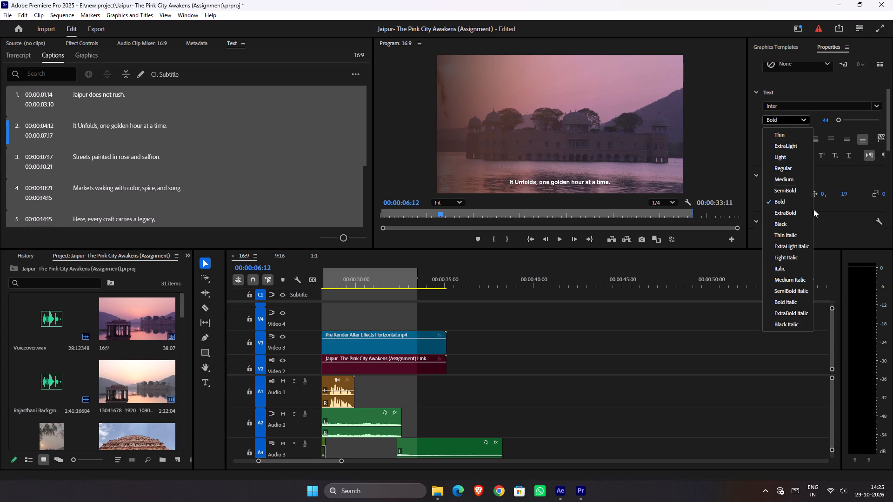
left_click(788, 166)
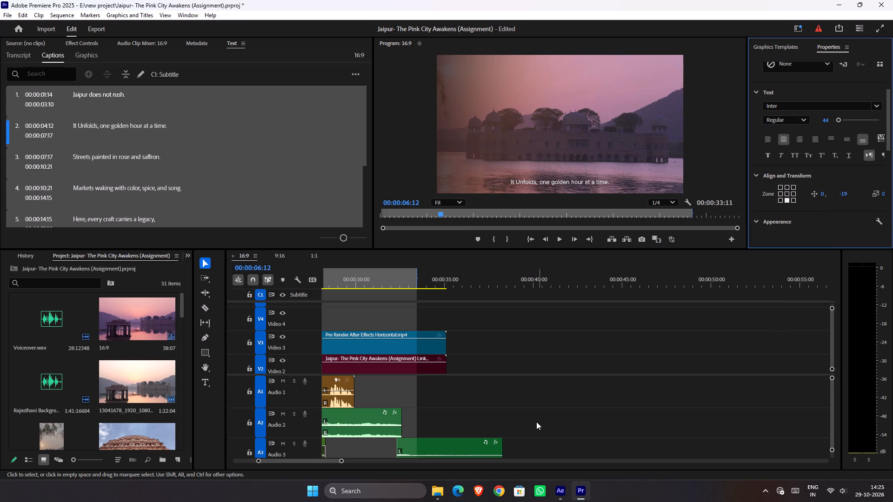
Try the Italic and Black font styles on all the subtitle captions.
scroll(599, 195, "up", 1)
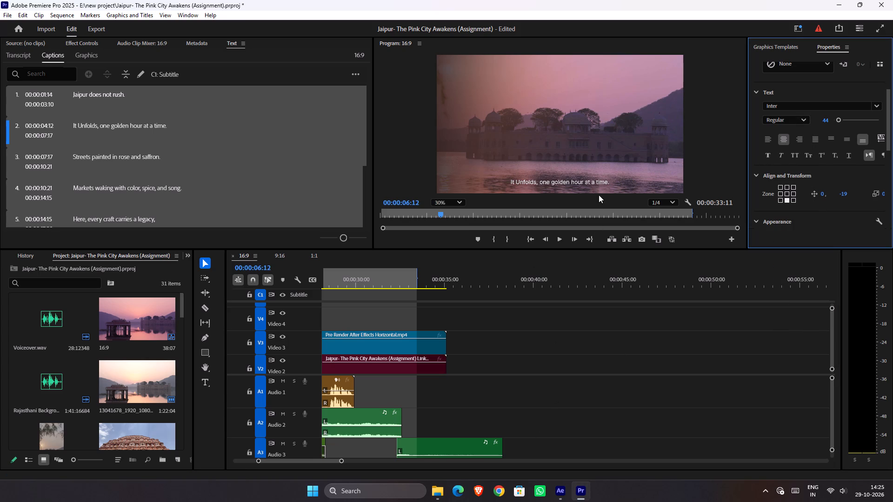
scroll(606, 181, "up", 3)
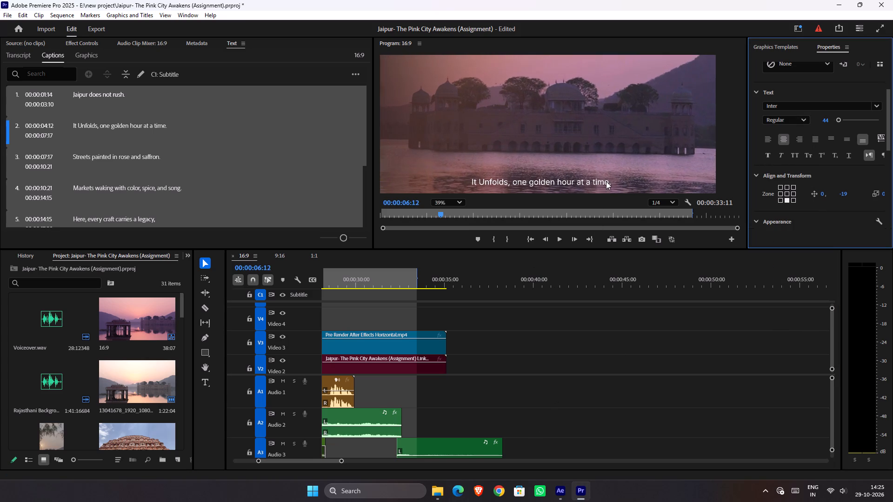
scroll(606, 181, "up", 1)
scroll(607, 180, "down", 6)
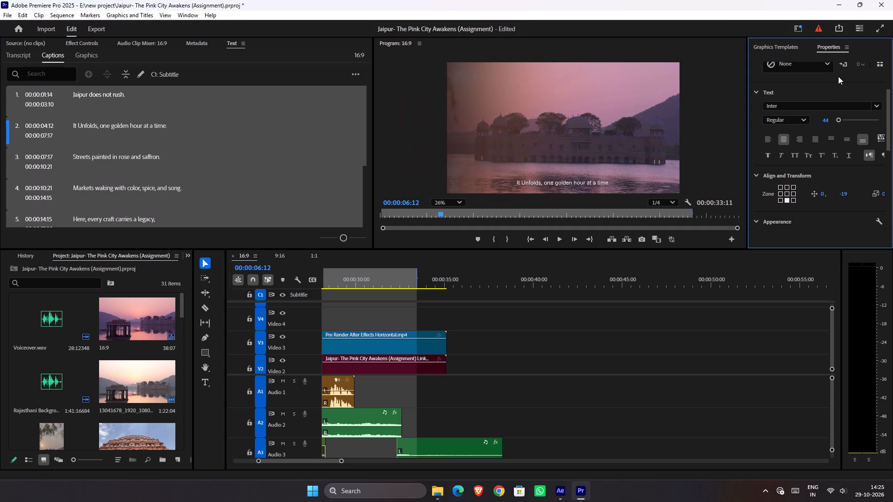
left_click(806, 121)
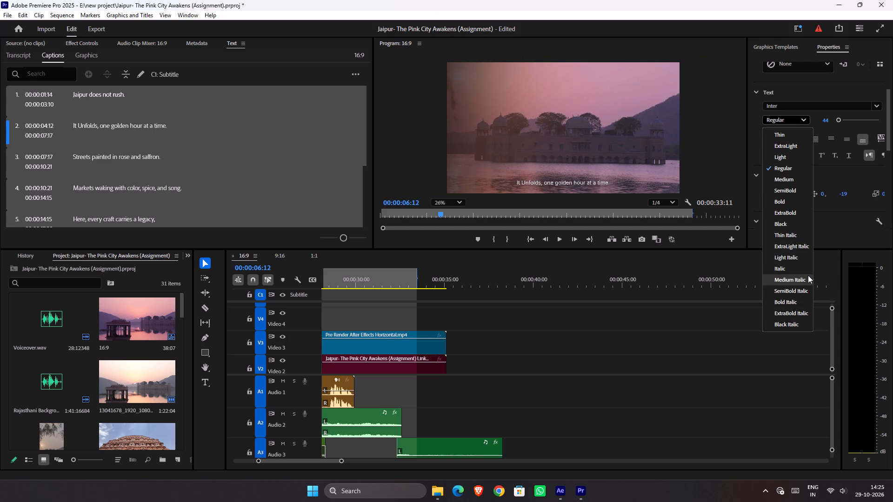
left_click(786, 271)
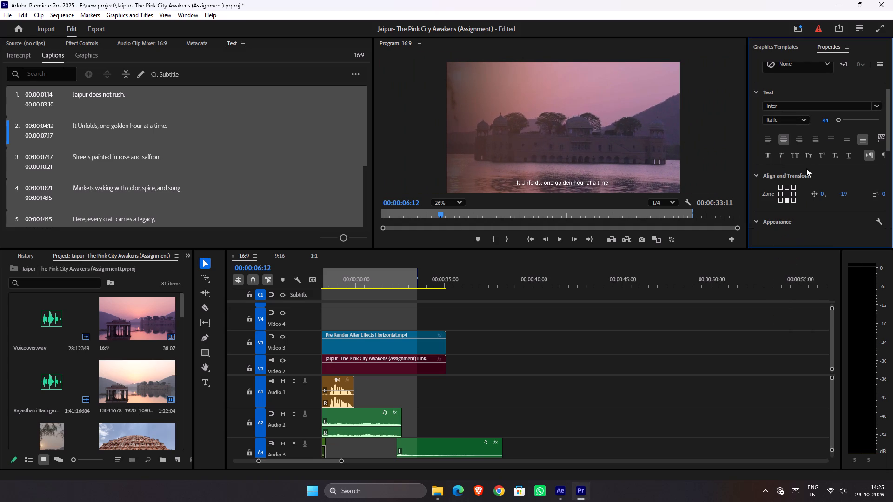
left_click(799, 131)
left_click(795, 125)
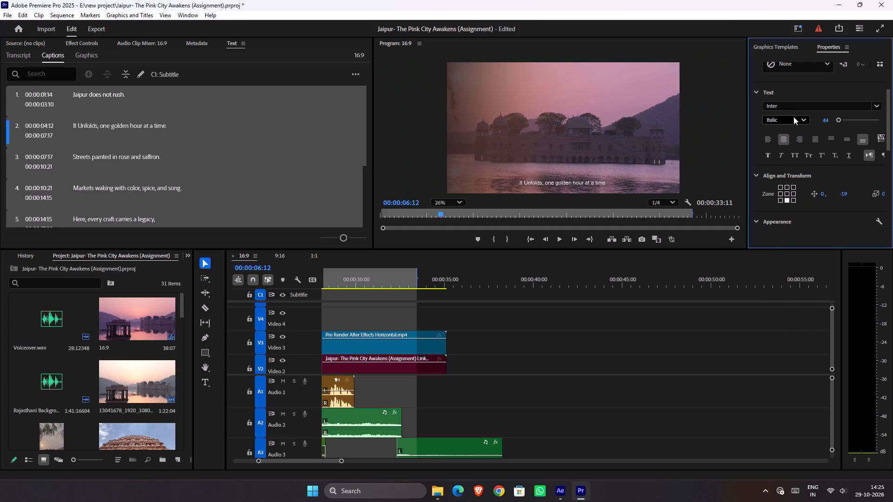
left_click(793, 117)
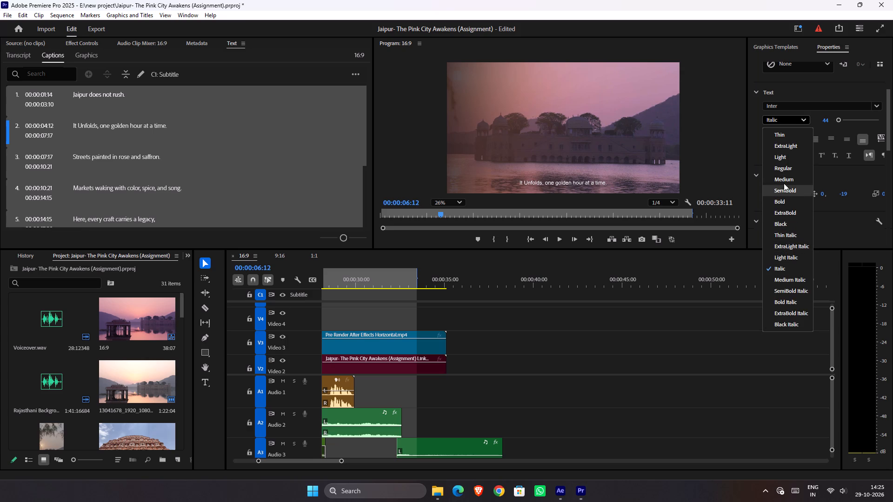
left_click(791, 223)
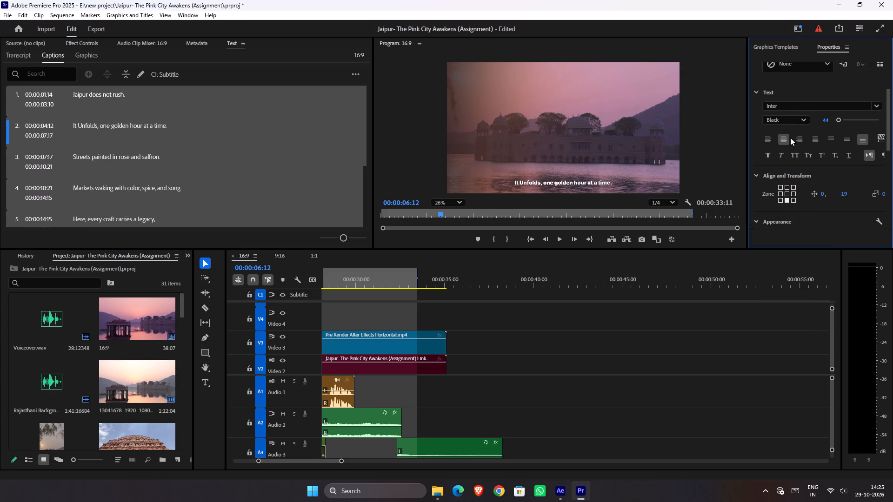
Set the font style of all the subtitle captions to Inter SemiBold.
left_click(789, 122)
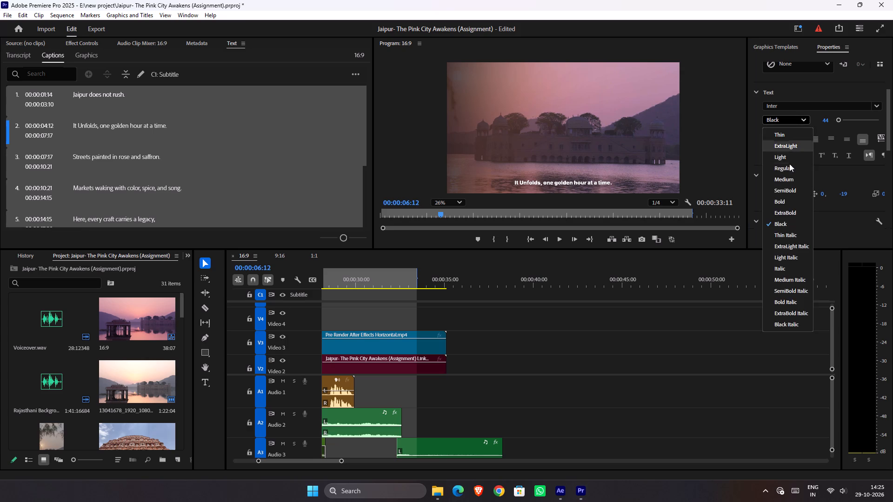
left_click(799, 187)
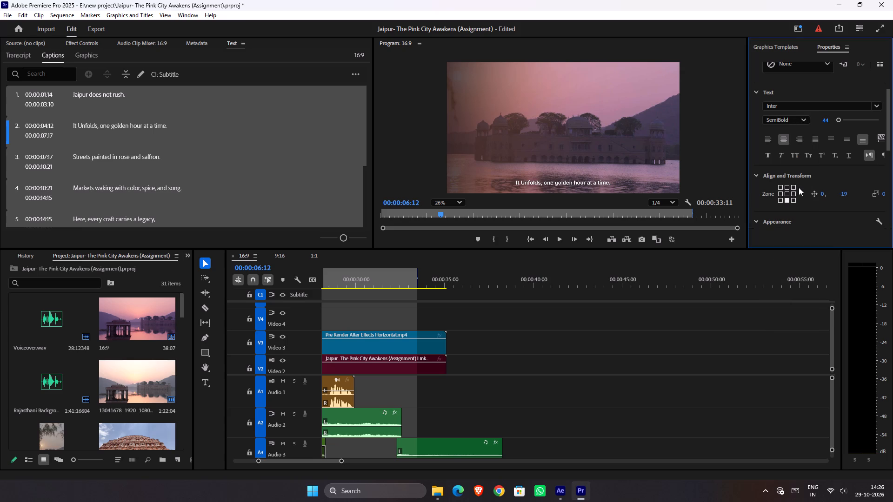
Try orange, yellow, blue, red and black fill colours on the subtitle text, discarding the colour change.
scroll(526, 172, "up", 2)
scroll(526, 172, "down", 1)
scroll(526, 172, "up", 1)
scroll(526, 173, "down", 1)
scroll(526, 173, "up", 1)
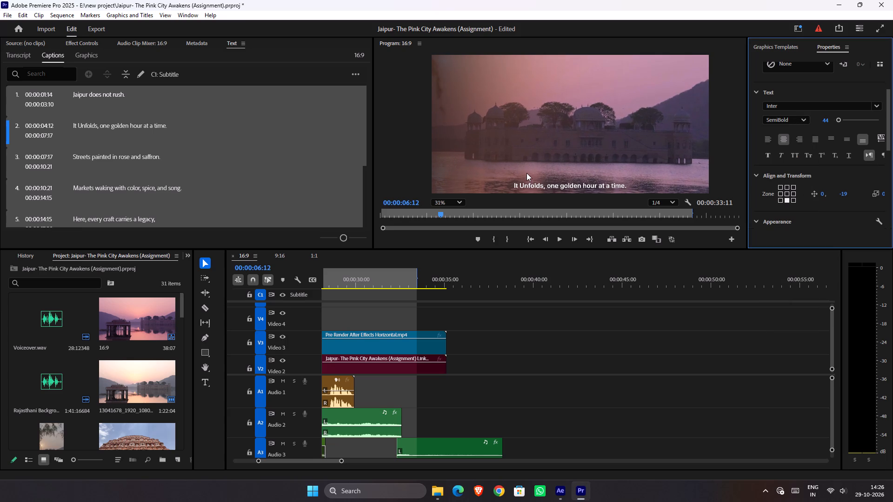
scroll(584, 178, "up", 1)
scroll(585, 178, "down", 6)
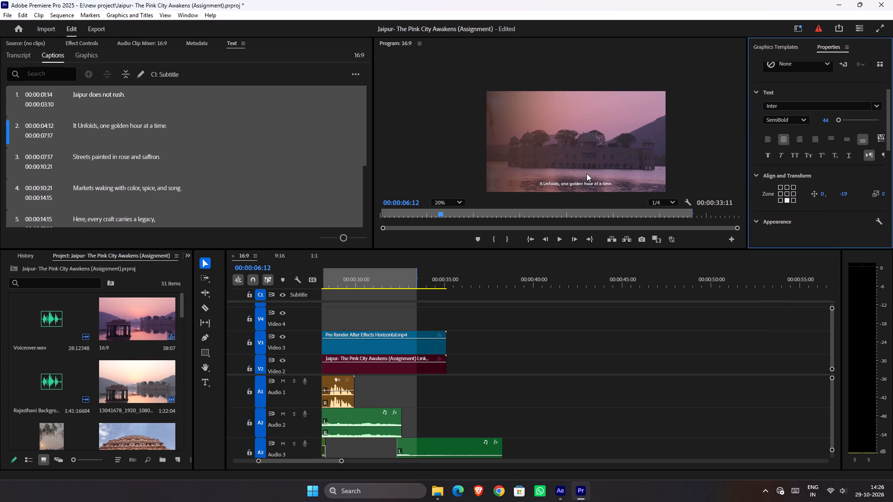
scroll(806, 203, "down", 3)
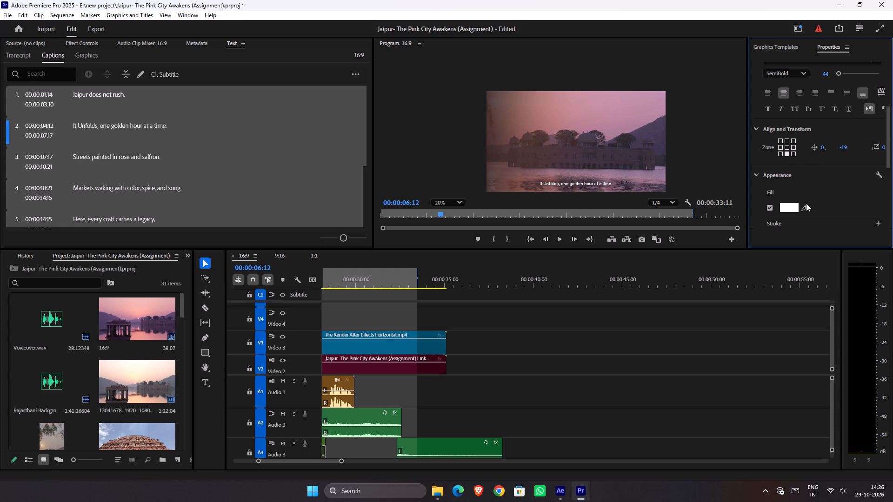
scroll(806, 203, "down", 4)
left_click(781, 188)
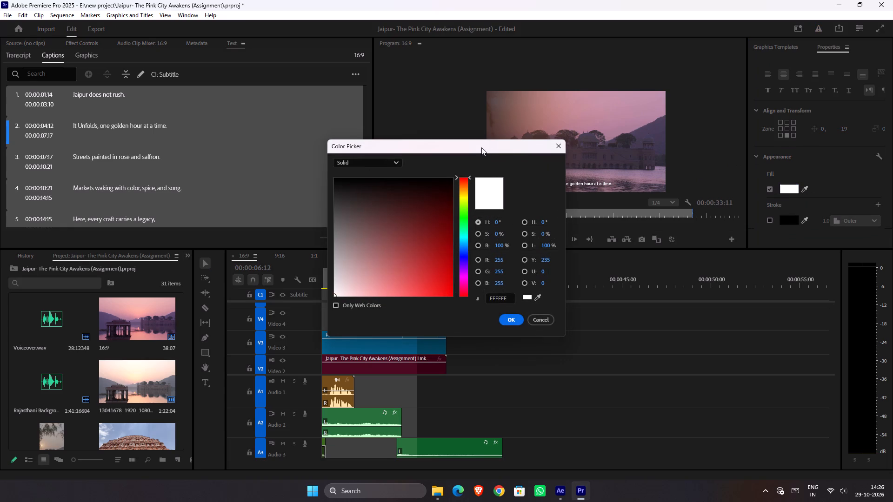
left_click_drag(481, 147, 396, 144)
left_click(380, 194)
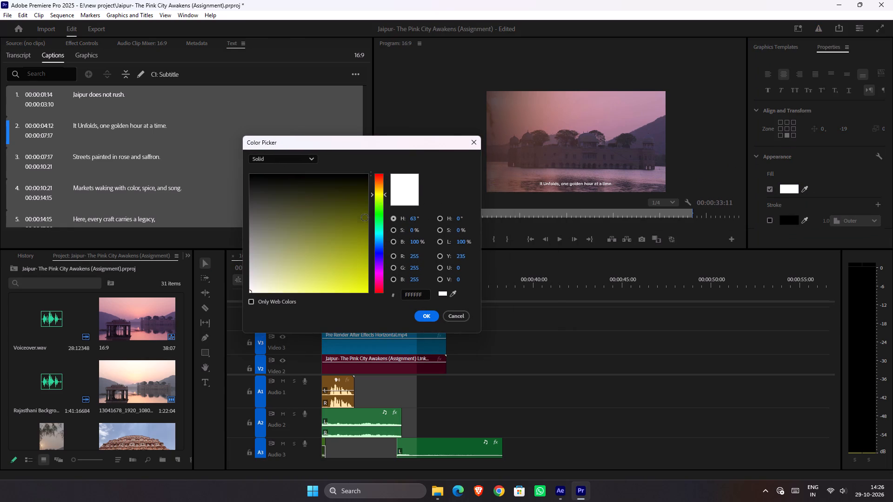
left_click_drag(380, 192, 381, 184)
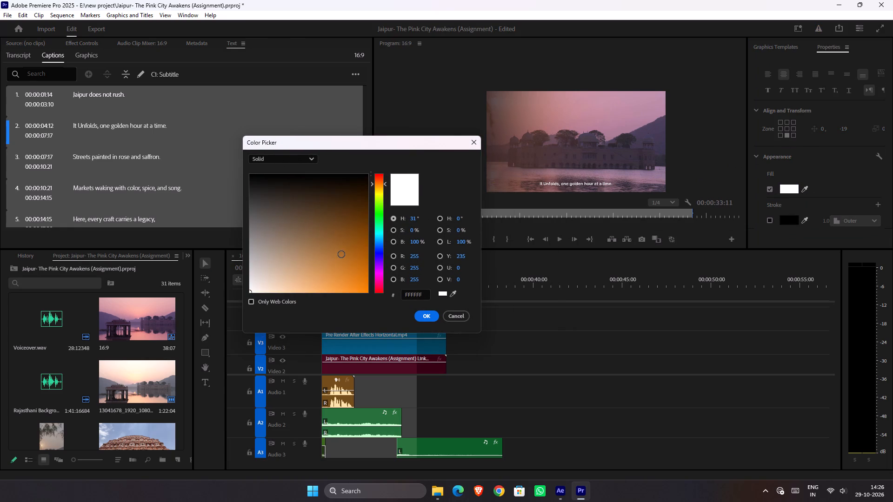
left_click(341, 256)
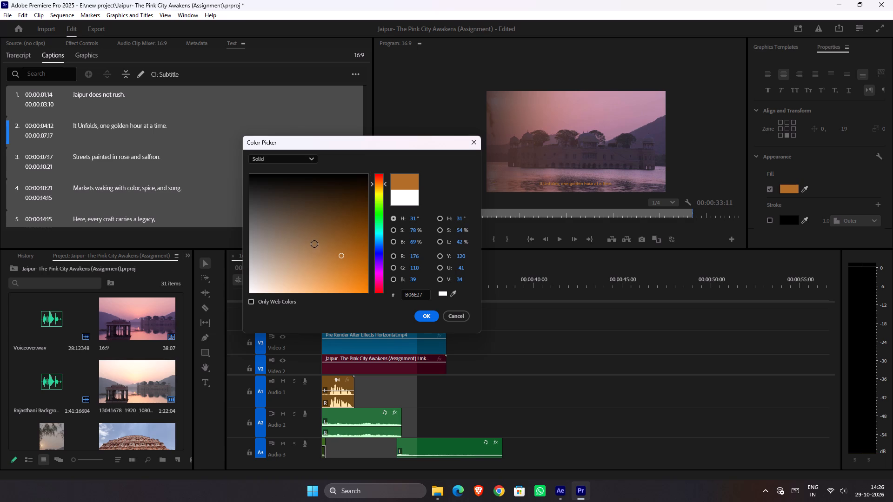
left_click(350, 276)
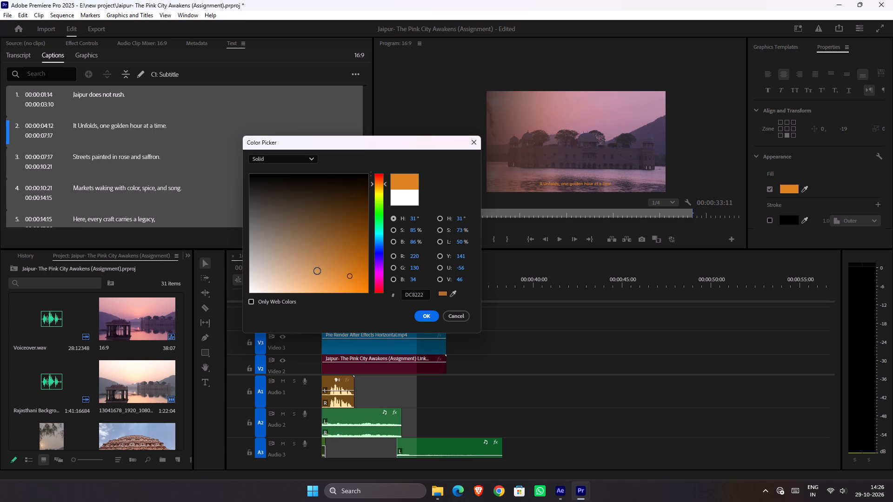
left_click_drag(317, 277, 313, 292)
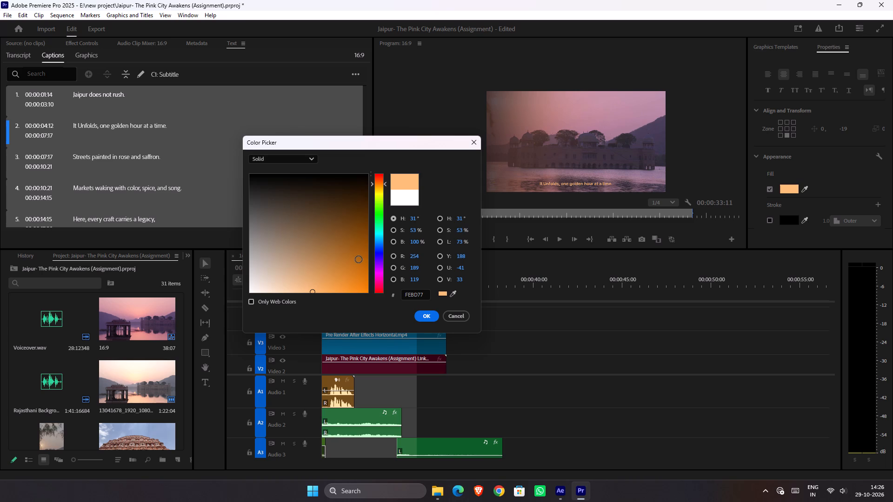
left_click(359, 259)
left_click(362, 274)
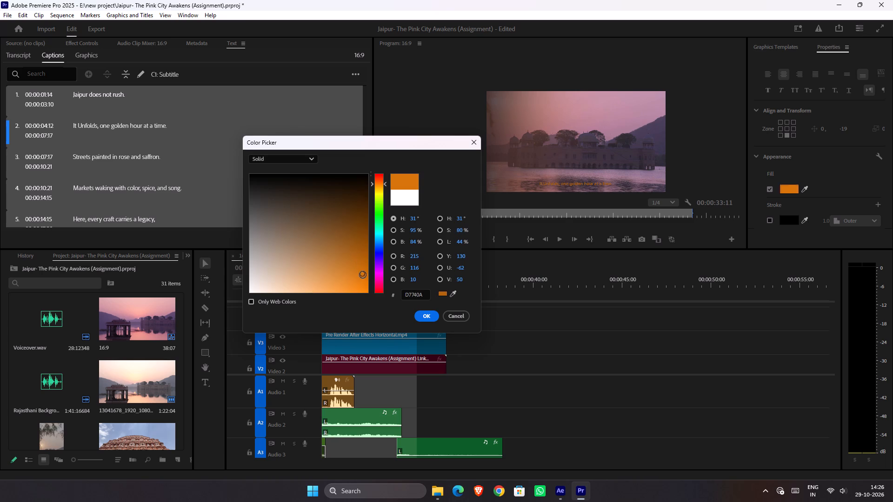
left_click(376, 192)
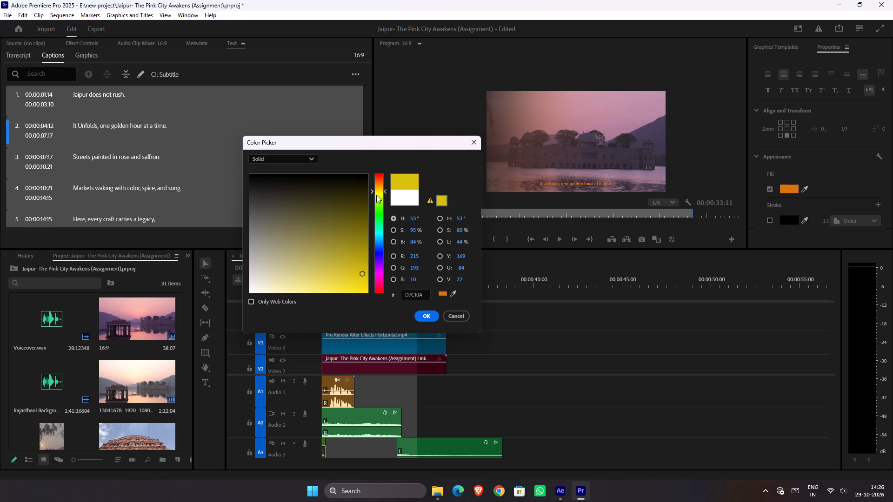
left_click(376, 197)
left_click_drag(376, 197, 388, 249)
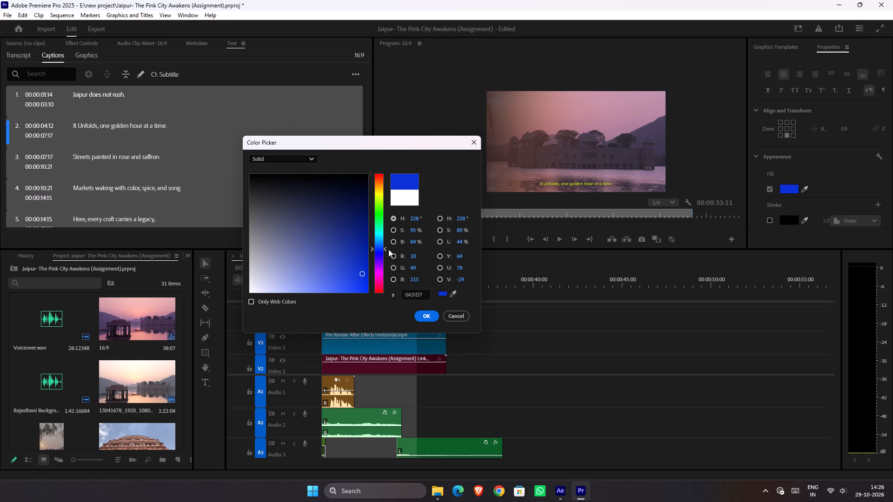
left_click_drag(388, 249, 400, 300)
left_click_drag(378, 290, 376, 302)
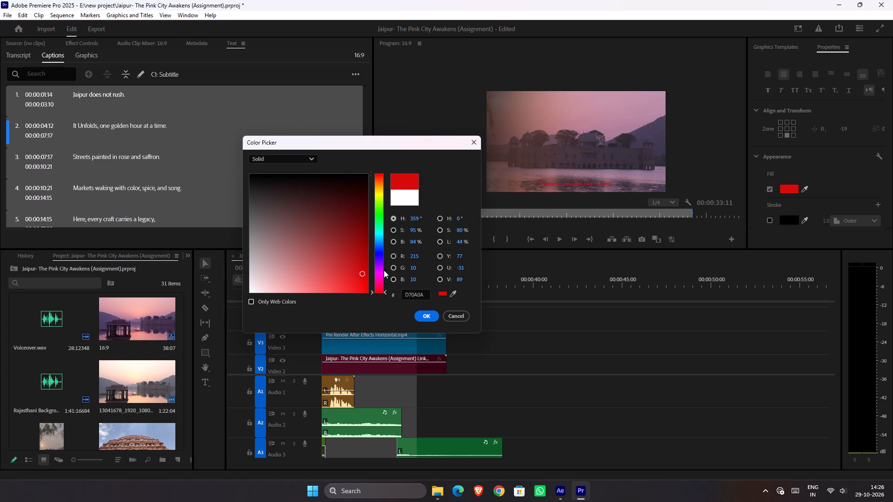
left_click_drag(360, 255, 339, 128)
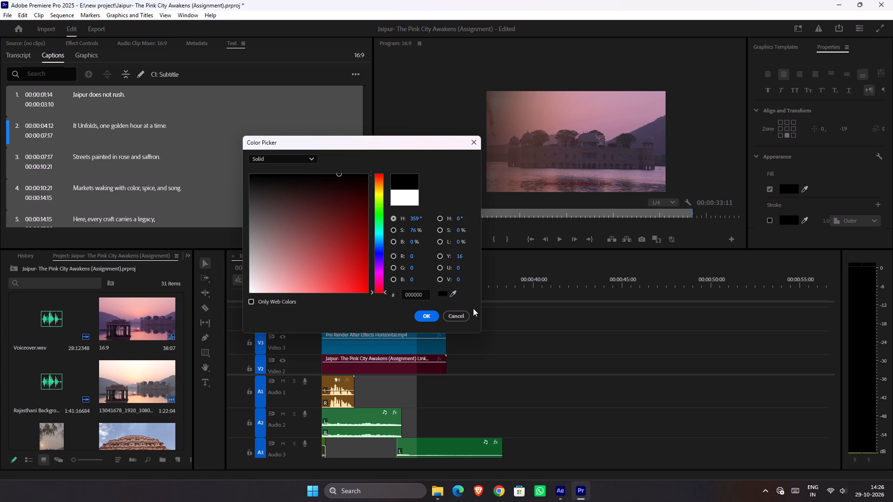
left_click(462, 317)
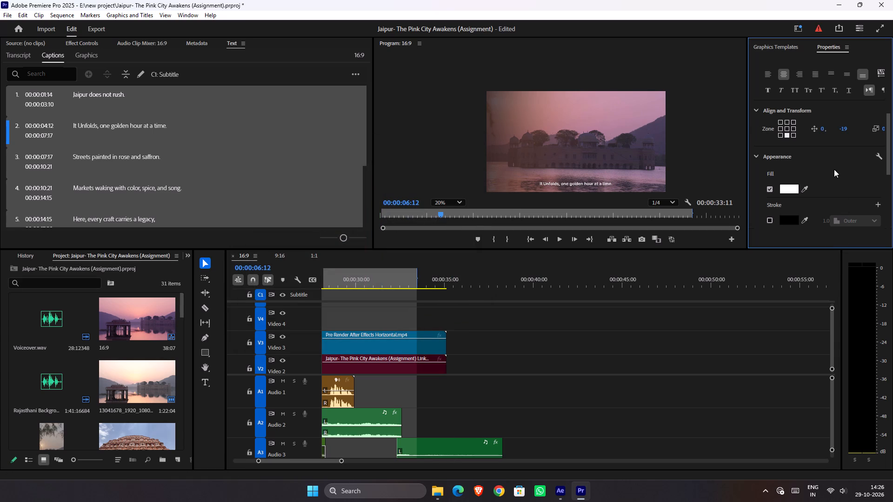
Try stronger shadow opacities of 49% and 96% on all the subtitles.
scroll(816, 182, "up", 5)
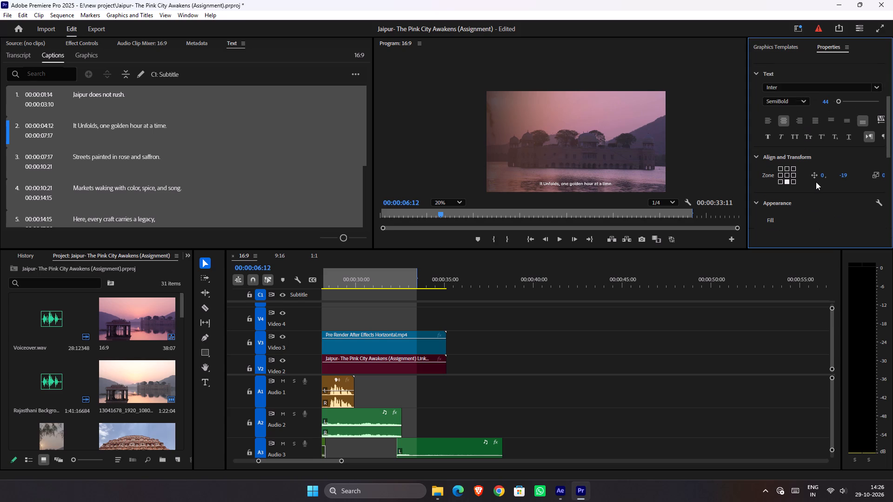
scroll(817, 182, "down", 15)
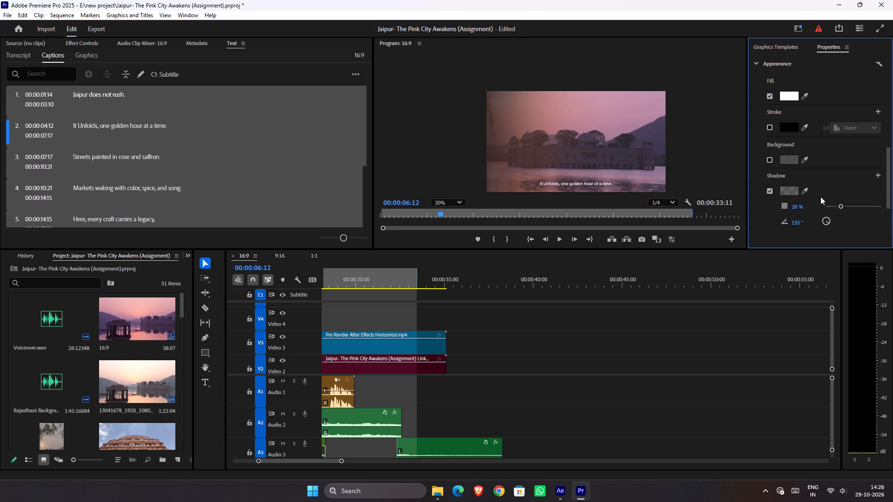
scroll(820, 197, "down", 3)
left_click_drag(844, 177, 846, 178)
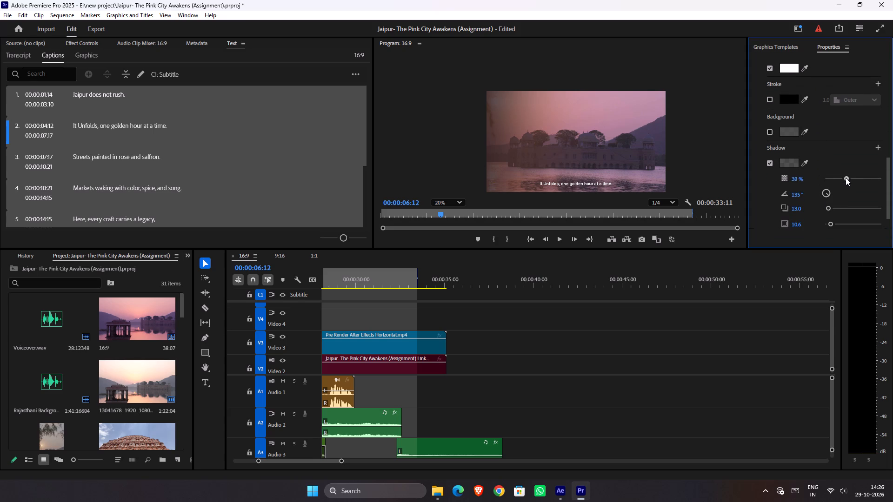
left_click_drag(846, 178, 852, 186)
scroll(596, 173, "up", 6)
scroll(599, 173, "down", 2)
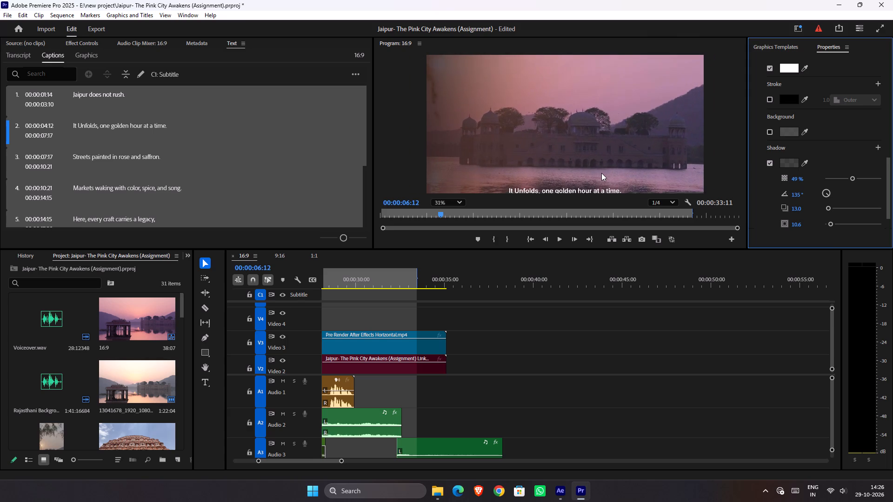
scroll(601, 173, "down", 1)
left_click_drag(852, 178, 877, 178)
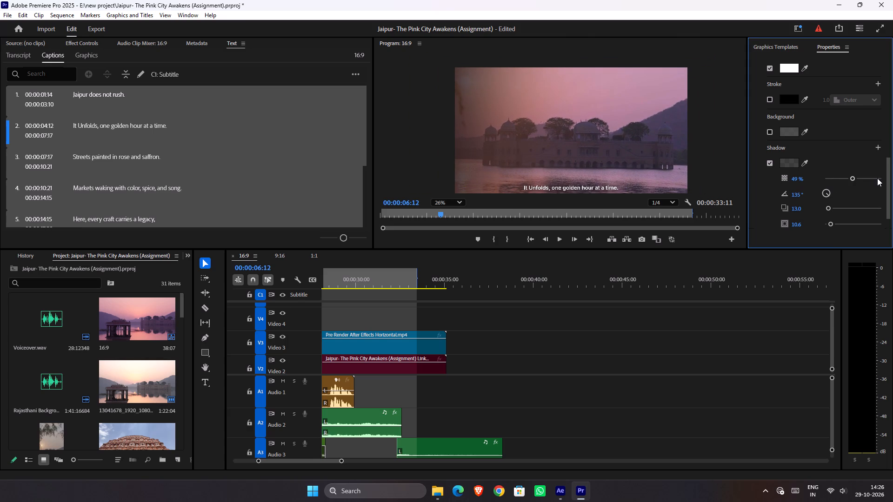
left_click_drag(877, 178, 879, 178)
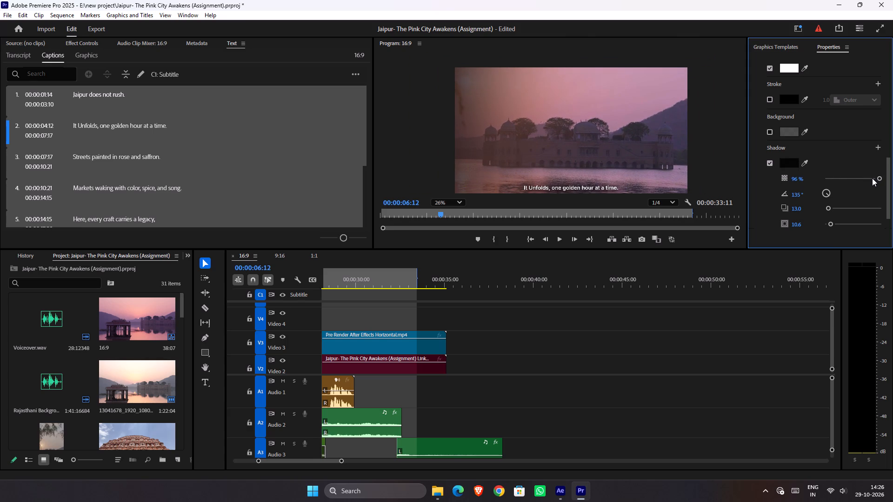
Reduce the shadow opacity of all the subtitles to 20%.
left_click(849, 179)
left_click(835, 178)
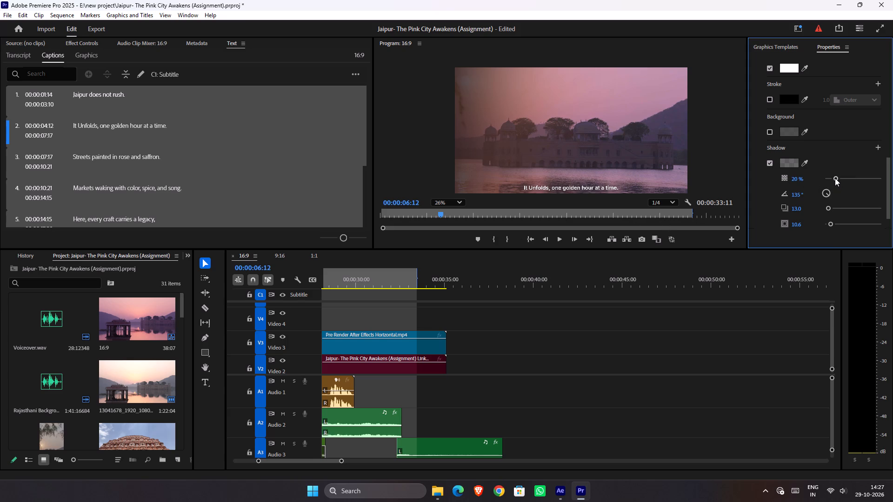
Set the shadow opacity of all the subtitles to 29% and check the text in the preview.
left_click(839, 178)
scroll(598, 177, "up", 6)
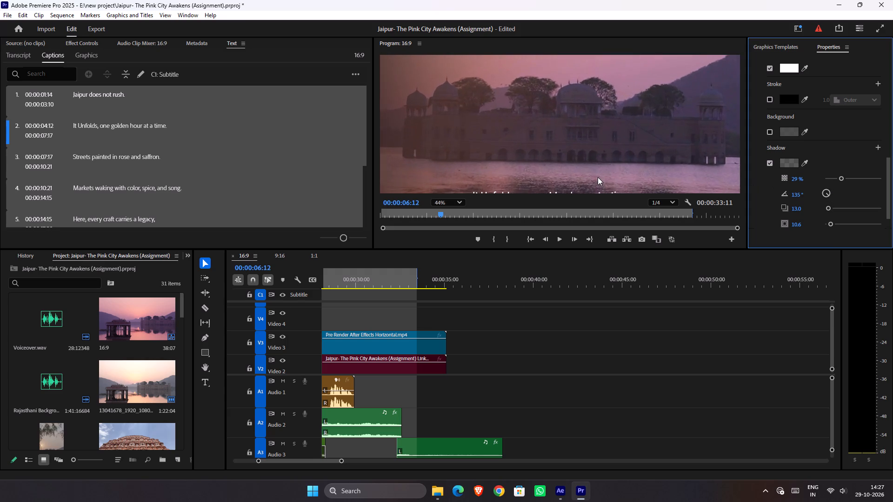
scroll(598, 177, "down", 9)
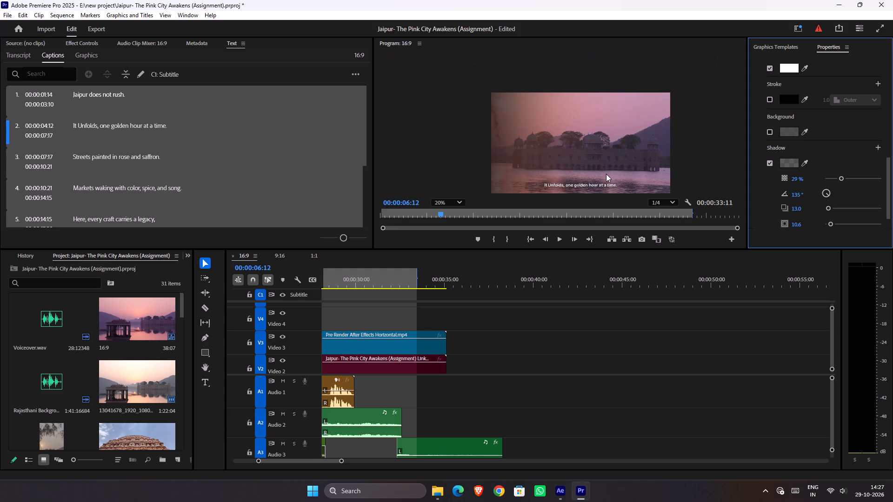
scroll(606, 174, "down", 1)
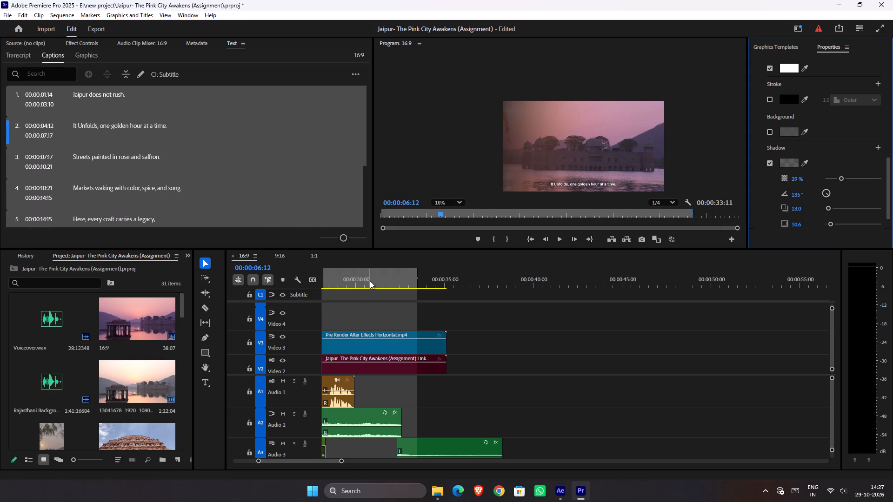
Trim the "Jaipur does not rush." caption to end at 00:00:02:21 and play it back from the start.
left_click_drag(369, 280, 195, 286)
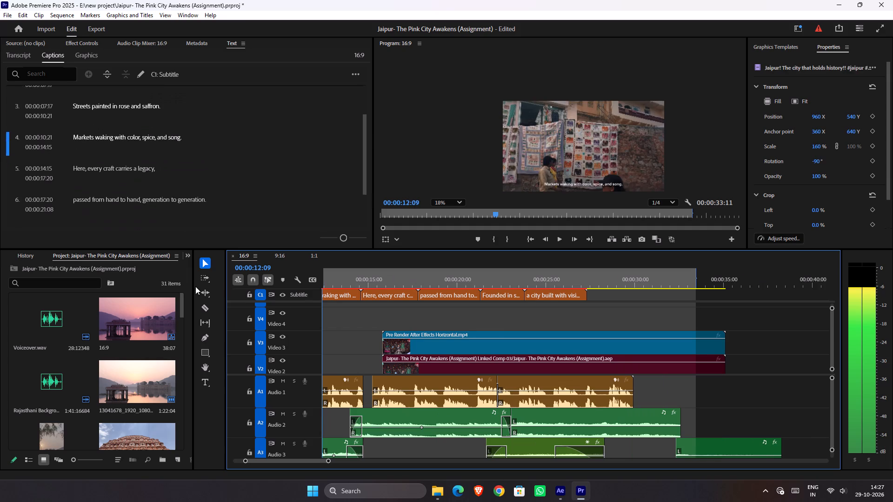
left_click_drag(195, 286, 144, 267)
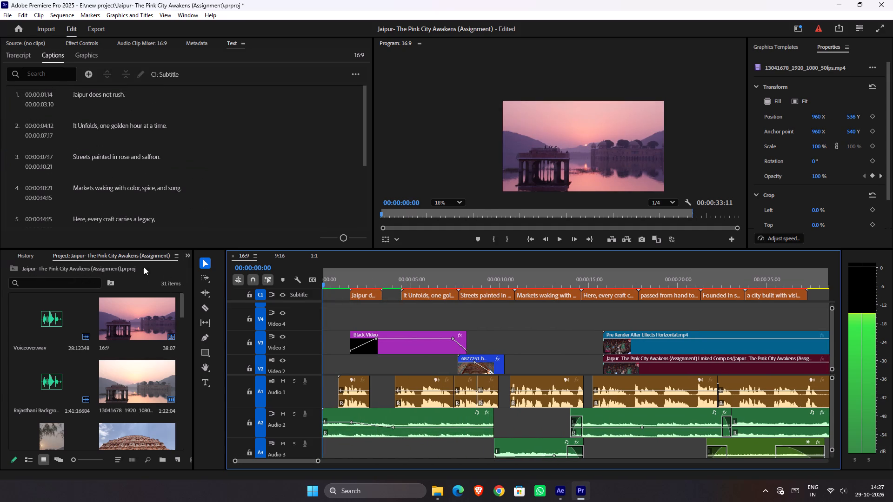
left_click_drag(144, 267, 350, 294)
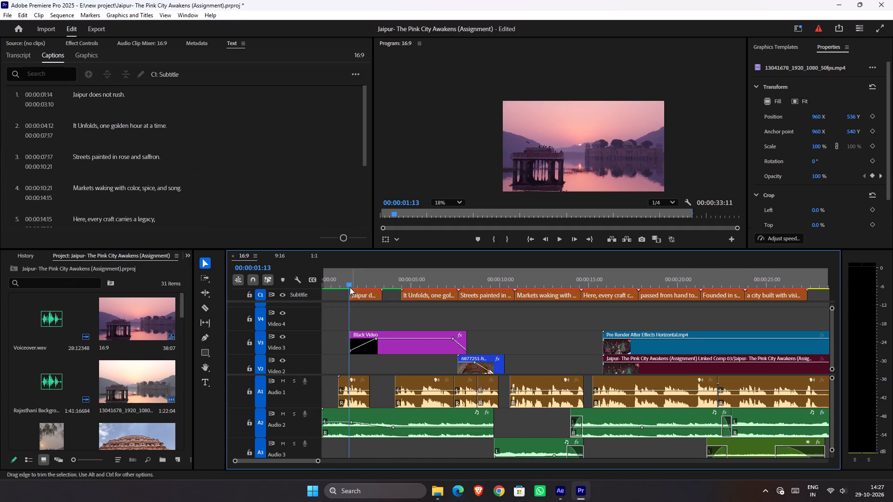
key("space")
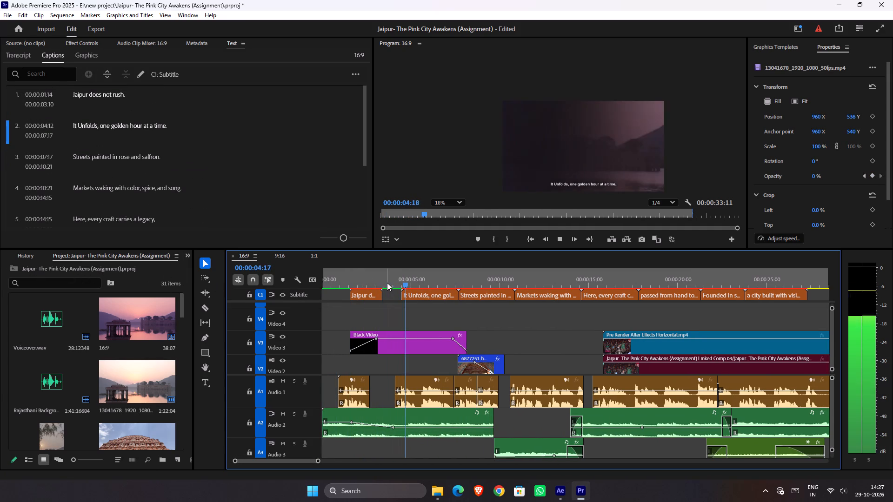
left_click_drag(376, 284, 339, 277)
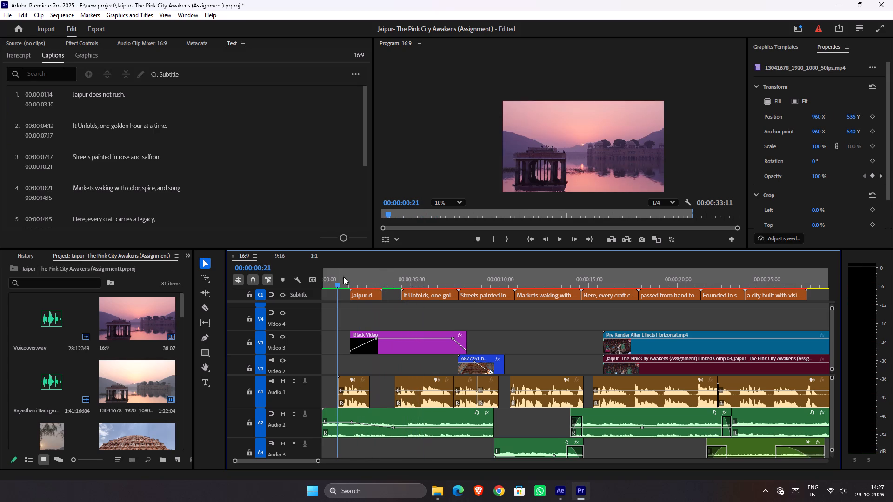
key("space")
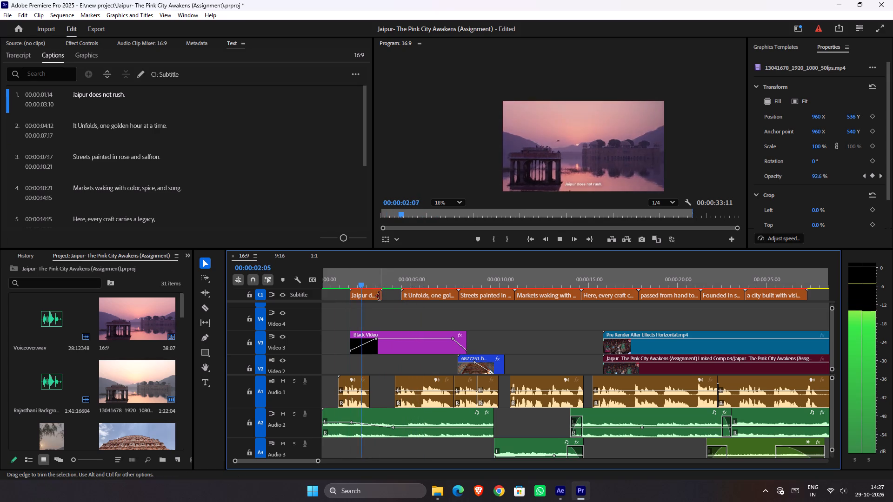
key("space")
left_click_drag(380, 296, 376, 296)
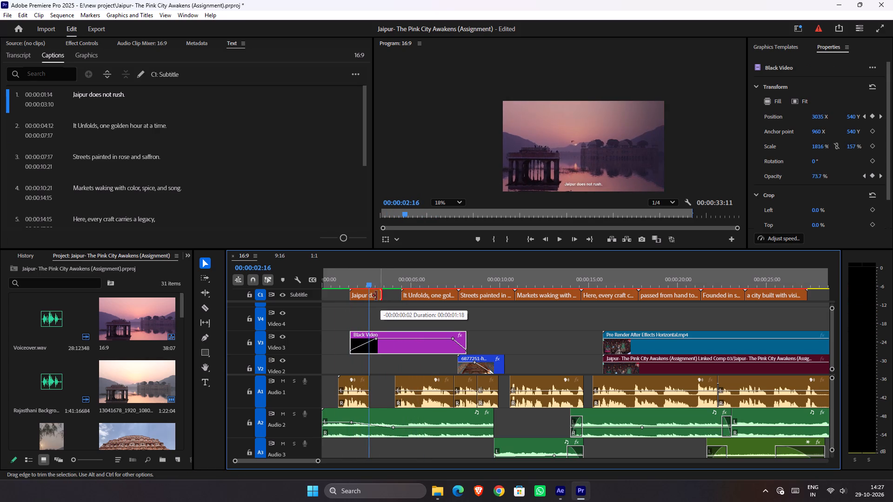
left_click_drag(376, 296, 373, 296)
left_click_drag(368, 287, 332, 284)
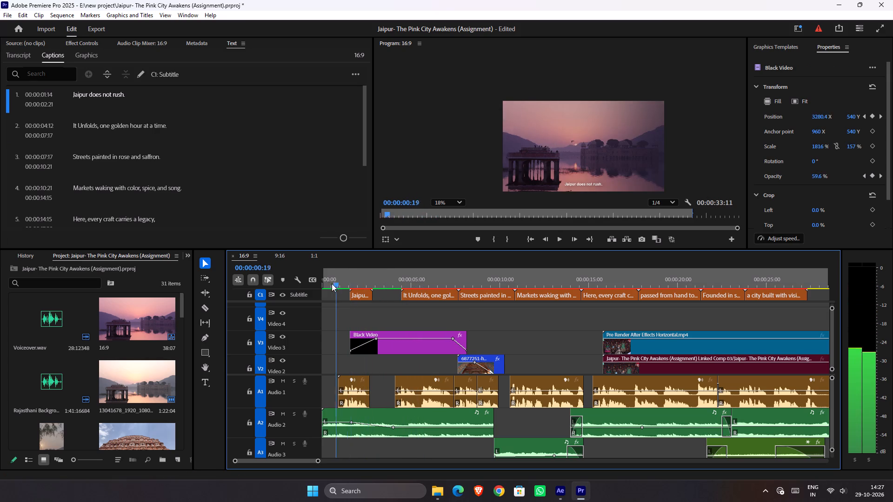
left_click_drag(332, 284, 292, 282)
key("space")
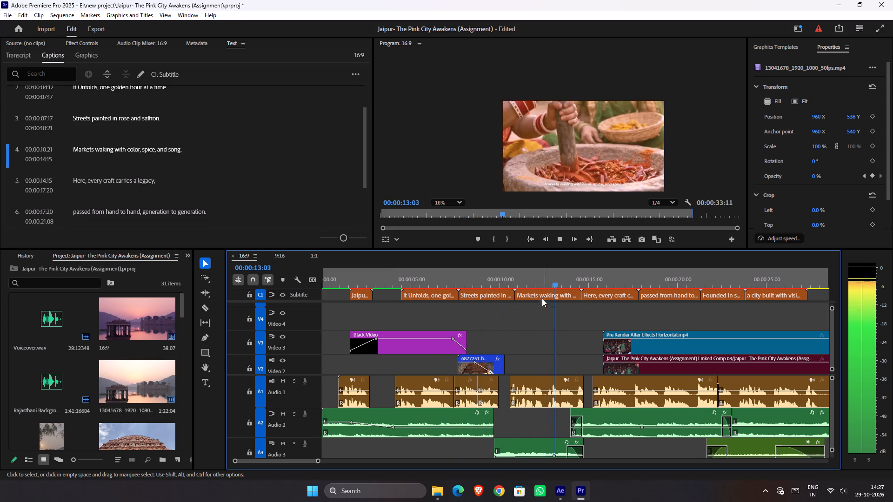
Roll the cut between the "Streets painted in rose and saffron." and "Markets waking with color, spice, and song." captions to 00:00:10:22.
left_click_drag(506, 284, 498, 283)
key("space")
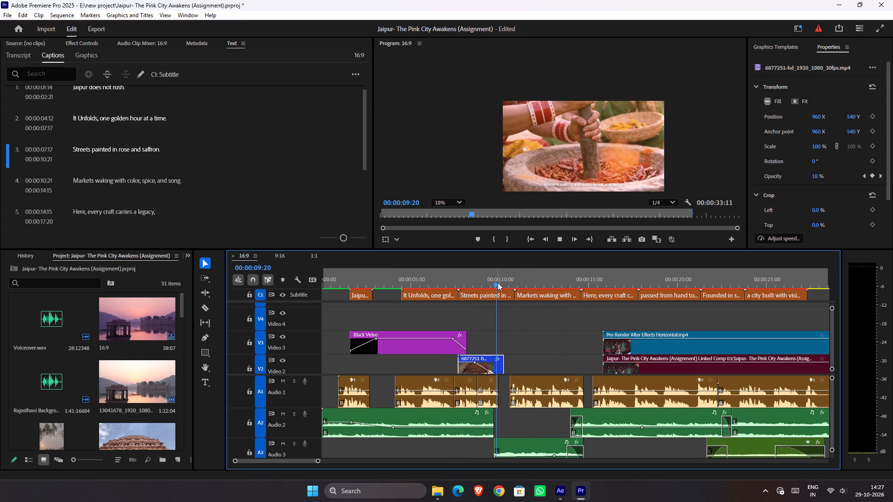
key("space")
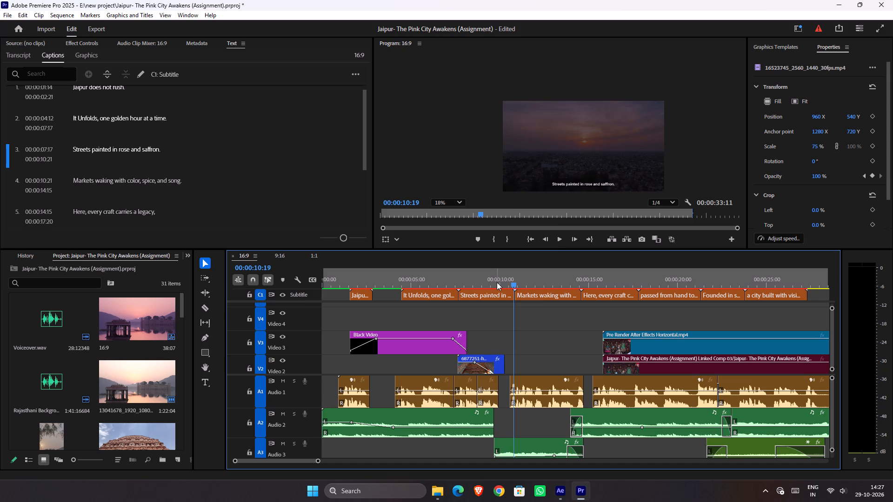
key("space")
left_click_drag(508, 283, 506, 283)
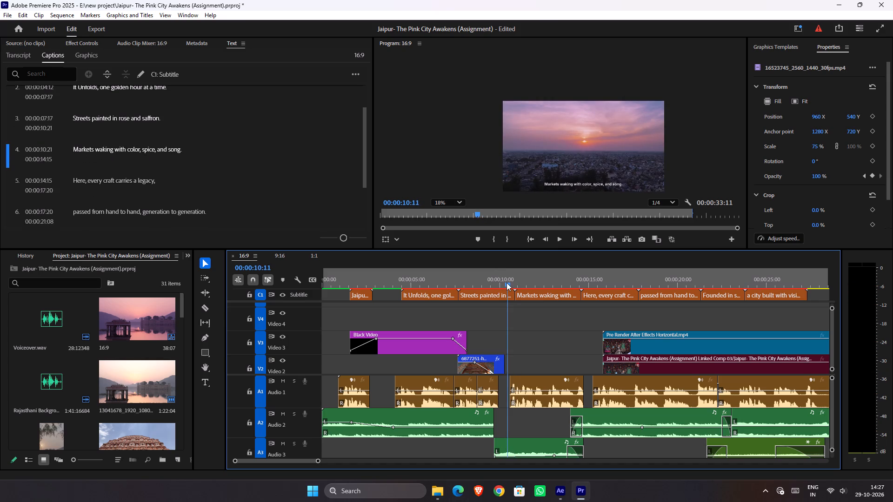
left_click_drag(506, 283, 440, 275)
key("space")
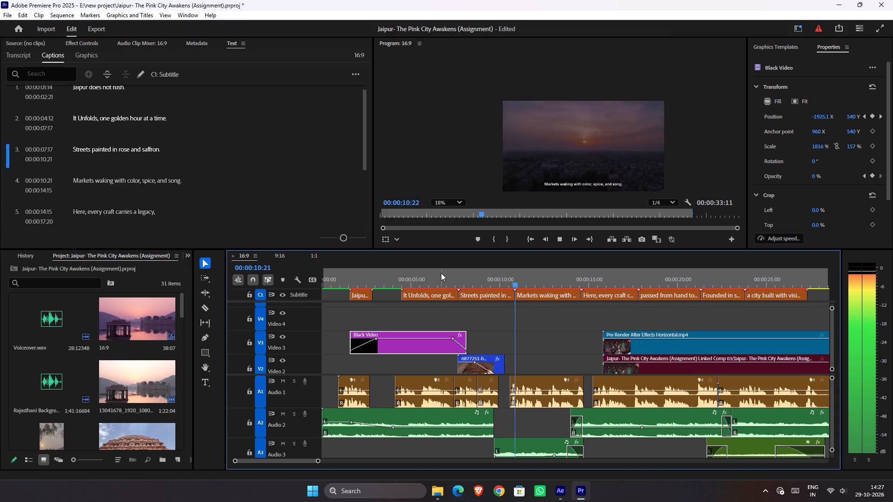
key("space")
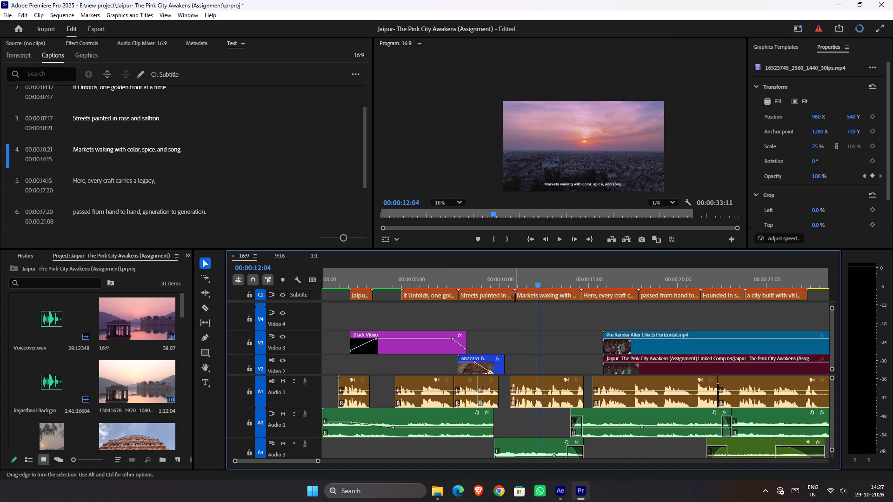
left_click(515, 294, "ctrl")
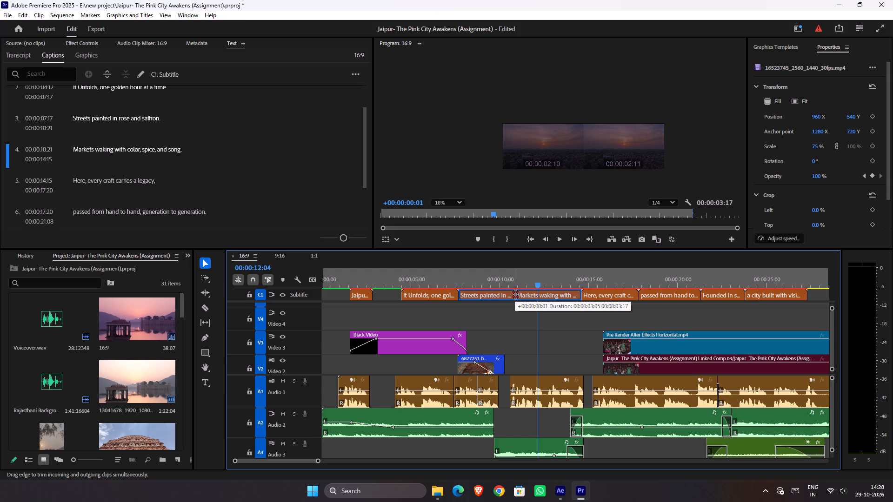
left_click_drag(511, 285, 489, 278)
key("space")
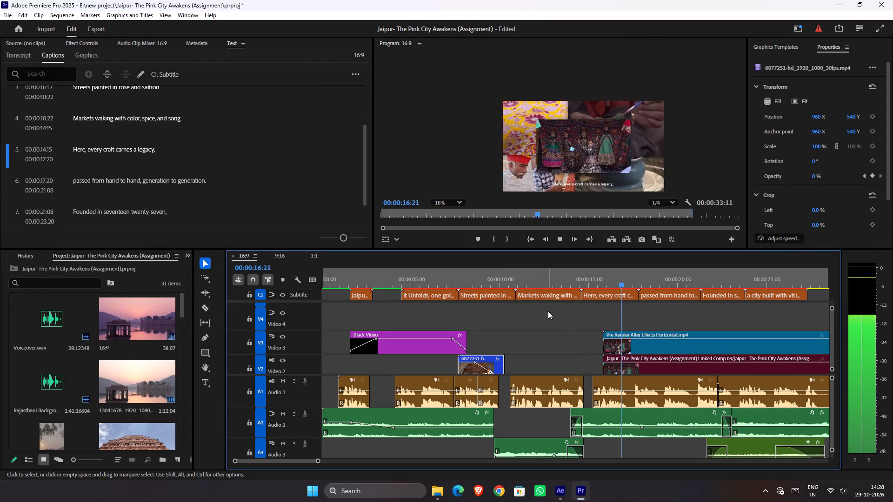
key("space")
Duplicate the two swoosh sound effects near 20 seconds on Audio 6 and Audio 7 to about 16 seconds and play them back.
scroll(610, 392, "down", 7, "ctrl")
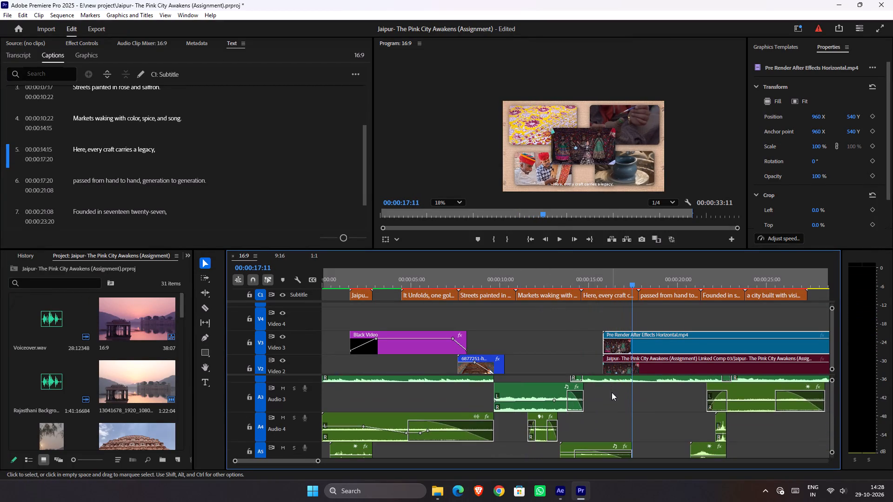
scroll(621, 407, "down", 8, "ctrl")
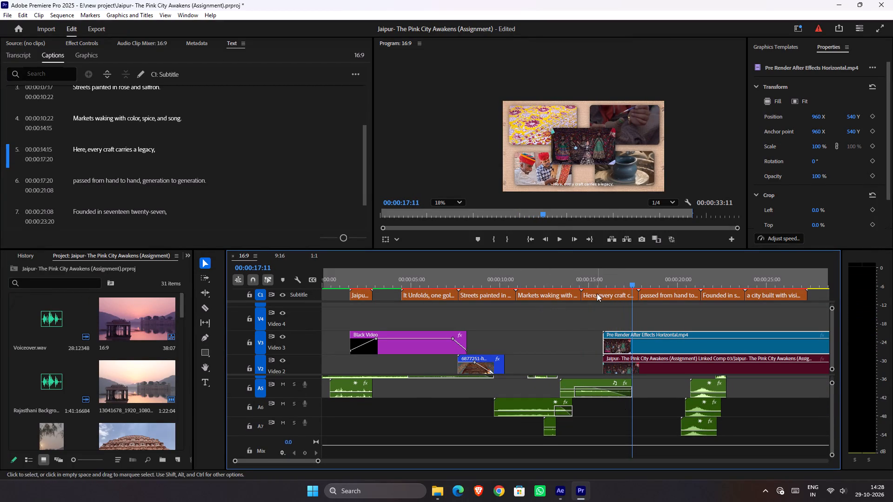
left_click(593, 284)
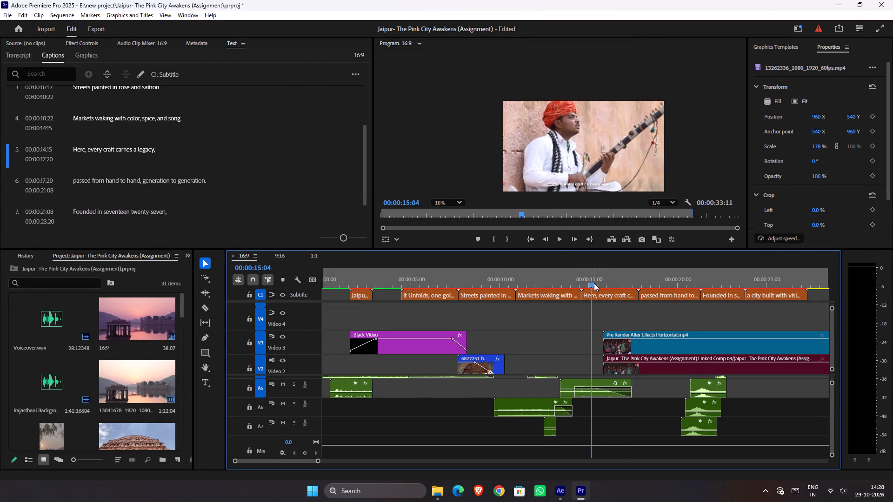
key("space")
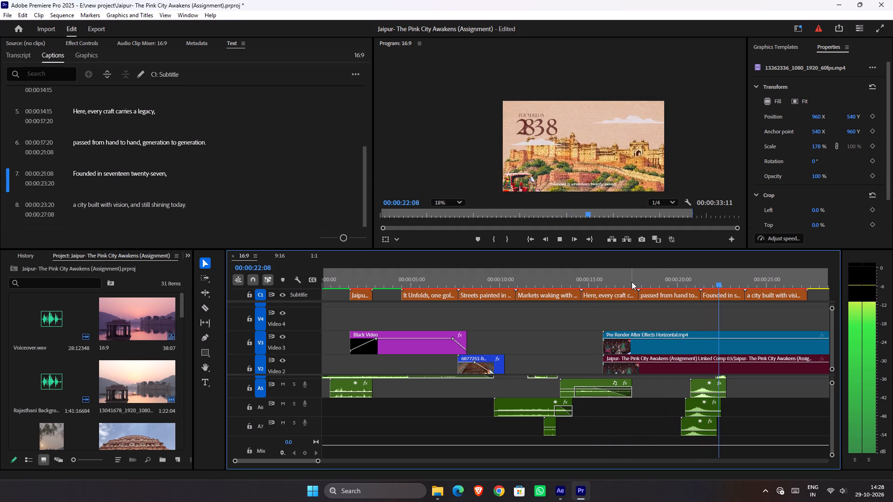
left_click_drag(632, 282, 590, 280)
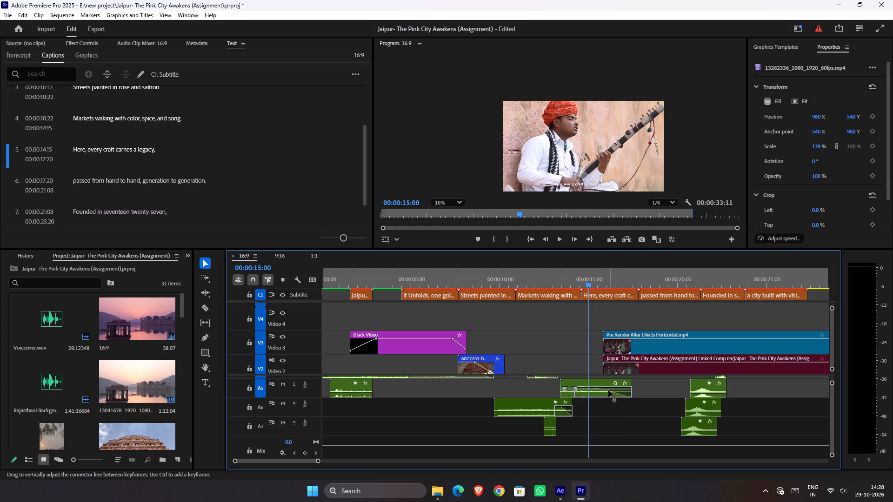
left_click(699, 425)
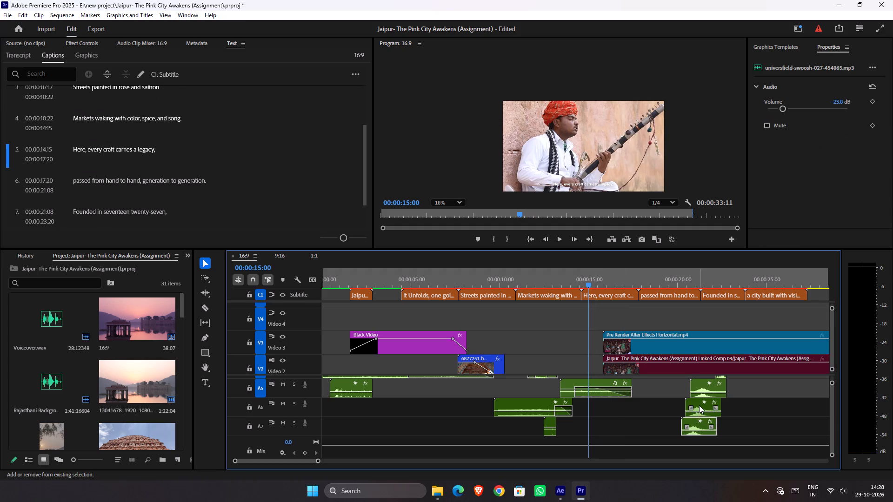
left_click(699, 405, "shift")
left_click_drag(700, 407, 630, 411, "alt")
key("space")
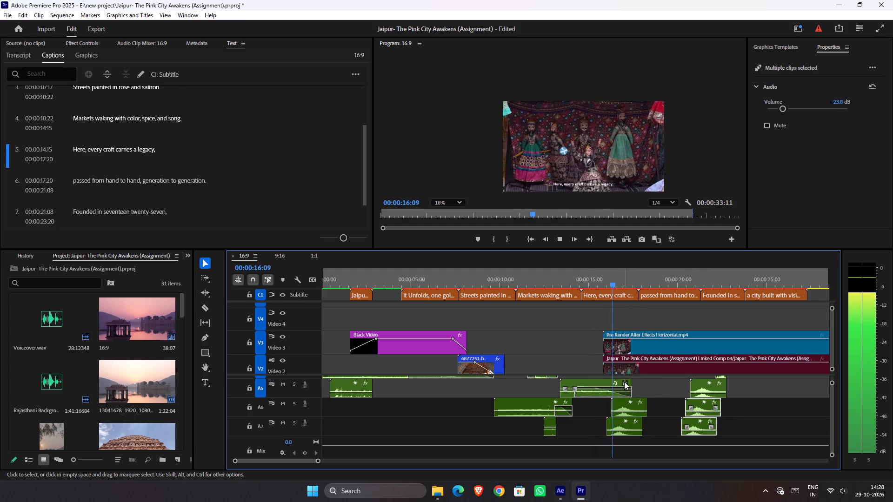
key("space")
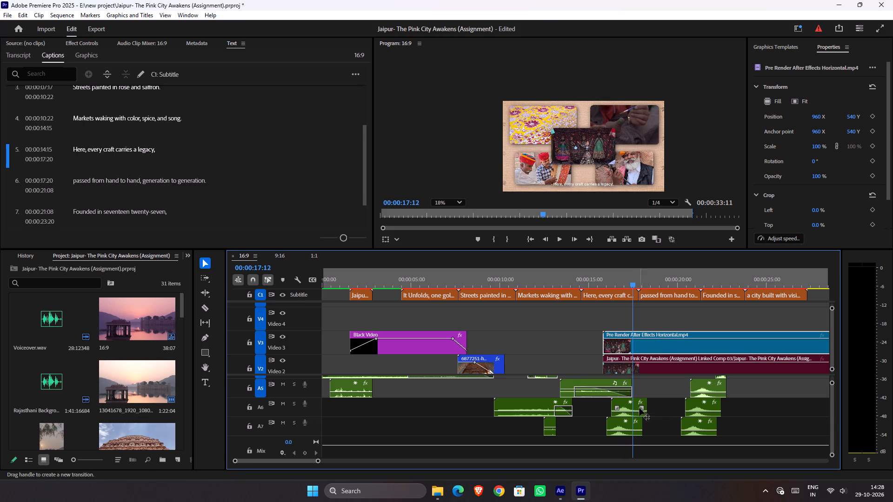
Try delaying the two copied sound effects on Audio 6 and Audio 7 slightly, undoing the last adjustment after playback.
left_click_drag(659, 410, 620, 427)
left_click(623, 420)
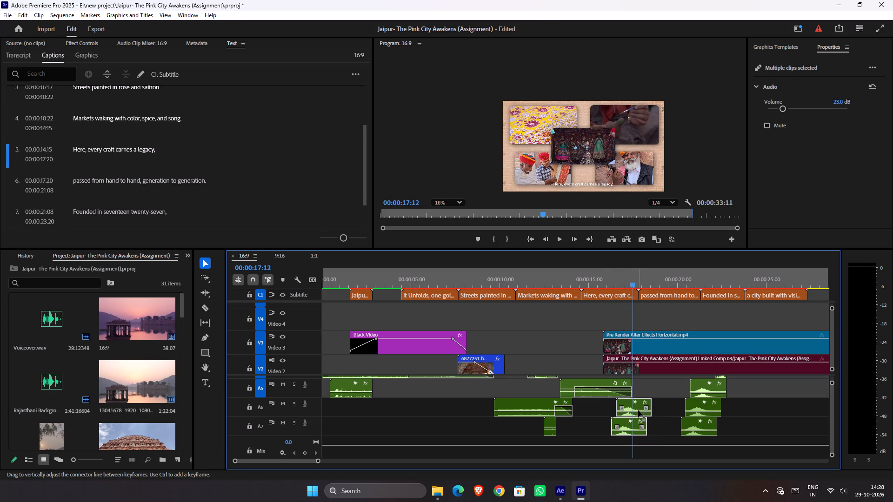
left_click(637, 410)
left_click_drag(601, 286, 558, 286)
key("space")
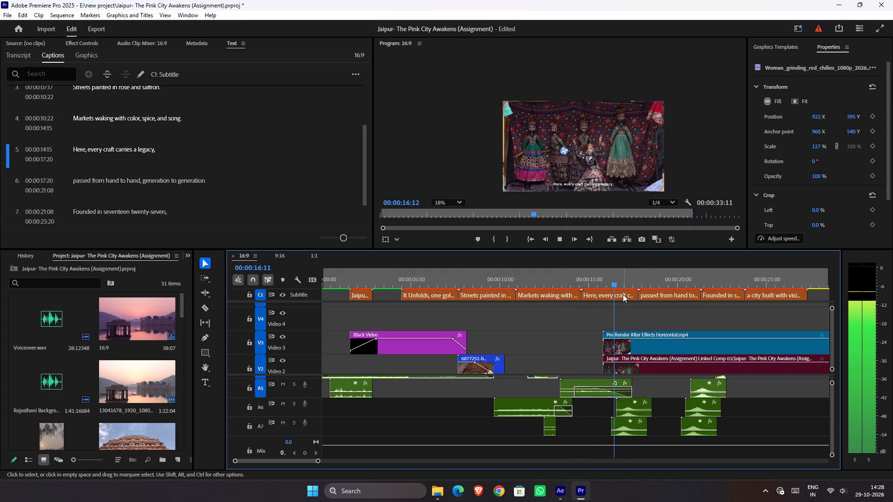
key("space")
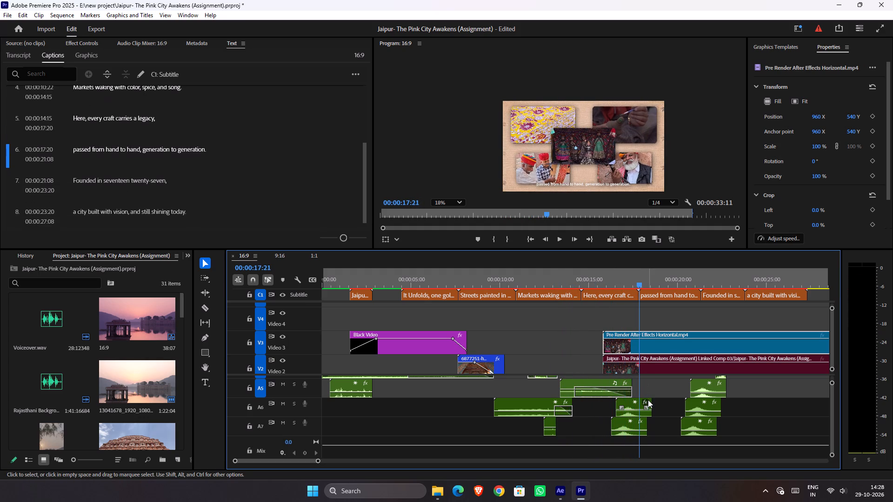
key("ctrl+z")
Move both copied sound effects earlier so the Audio 6 copy starts with the Pre Render After Effects Horizontal.mp4 clip, and play the result.
left_click_drag(660, 404, 618, 423)
left_click_drag(634, 425, 624, 426)
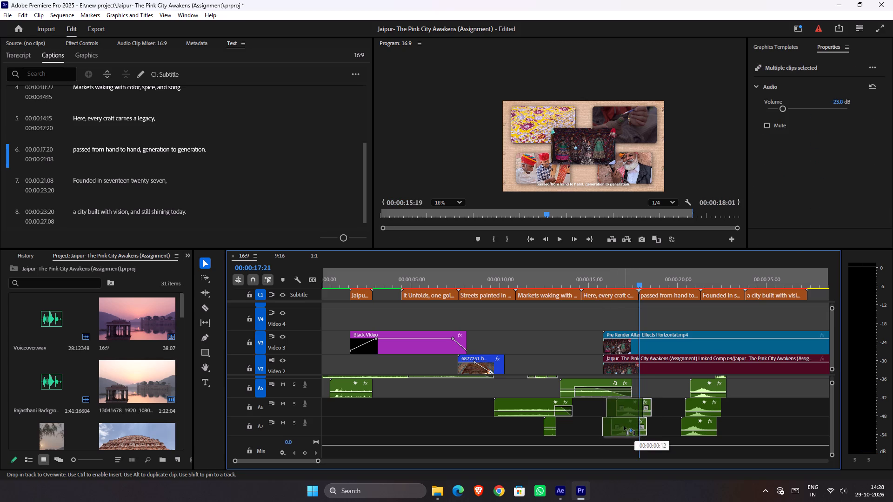
left_click_drag(624, 426, 622, 424)
left_click(593, 286)
key("space")
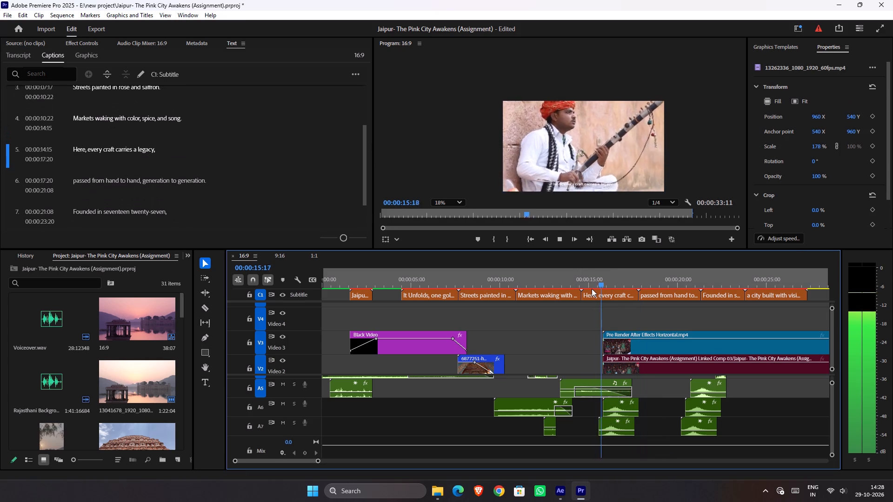
key("space")
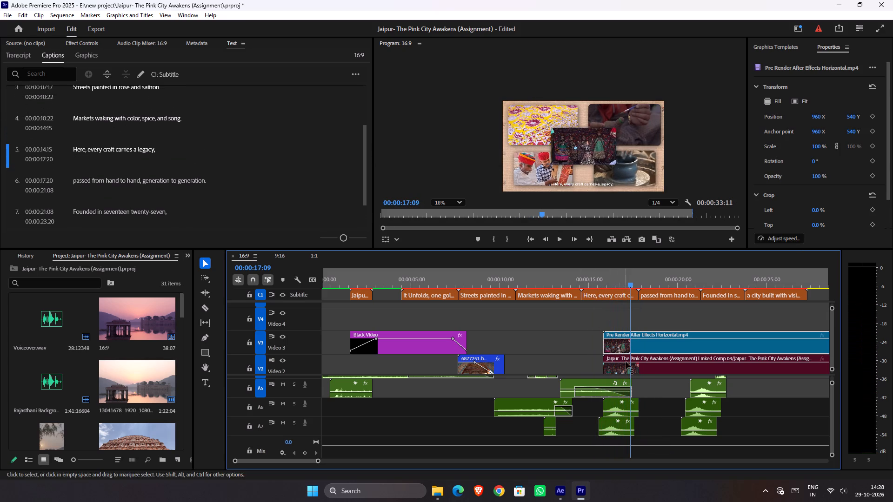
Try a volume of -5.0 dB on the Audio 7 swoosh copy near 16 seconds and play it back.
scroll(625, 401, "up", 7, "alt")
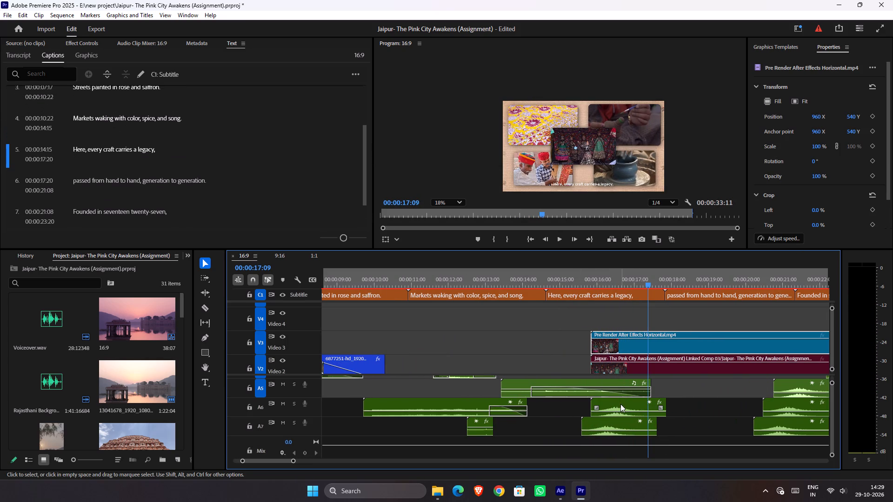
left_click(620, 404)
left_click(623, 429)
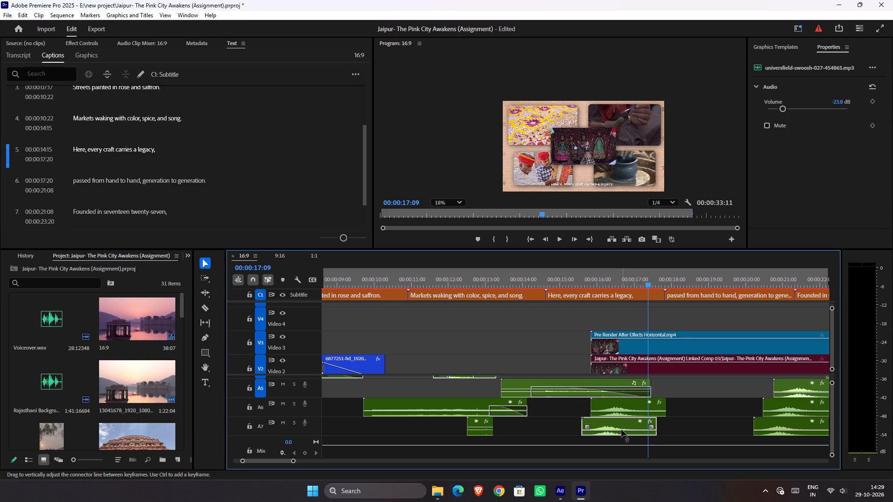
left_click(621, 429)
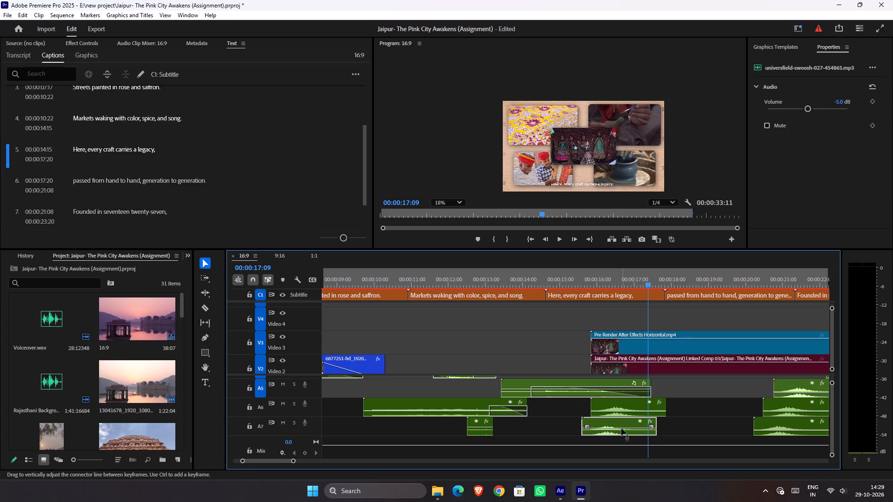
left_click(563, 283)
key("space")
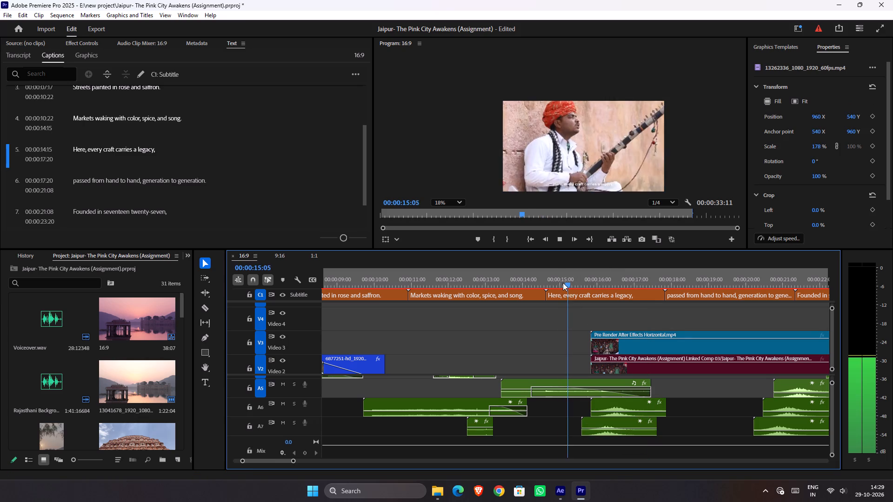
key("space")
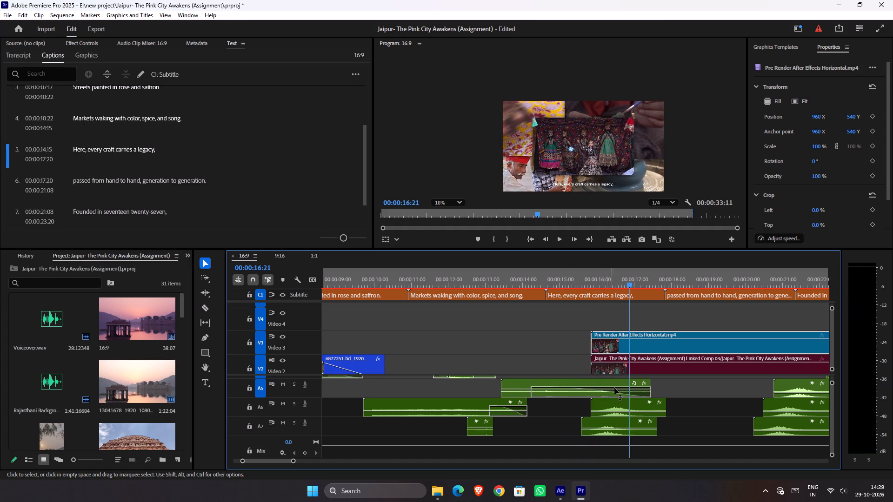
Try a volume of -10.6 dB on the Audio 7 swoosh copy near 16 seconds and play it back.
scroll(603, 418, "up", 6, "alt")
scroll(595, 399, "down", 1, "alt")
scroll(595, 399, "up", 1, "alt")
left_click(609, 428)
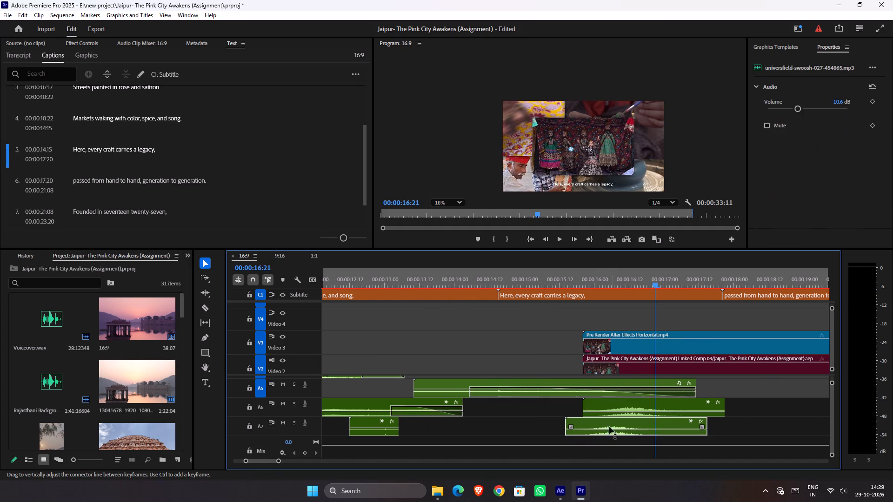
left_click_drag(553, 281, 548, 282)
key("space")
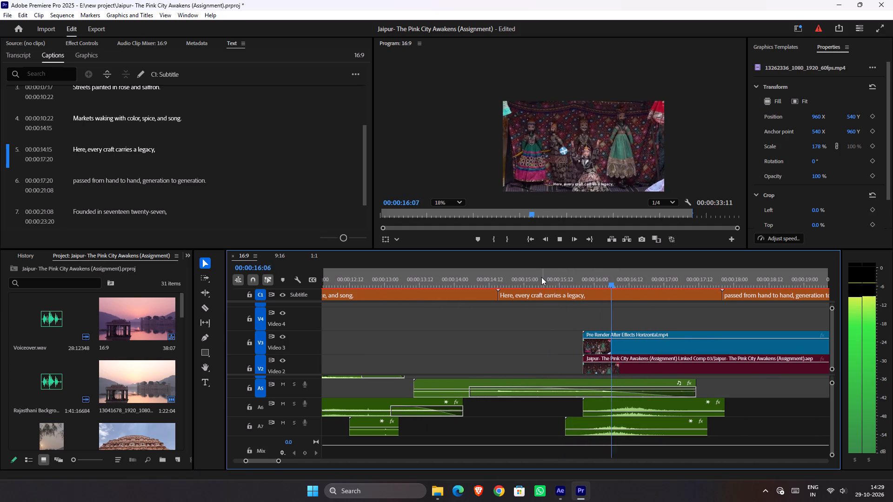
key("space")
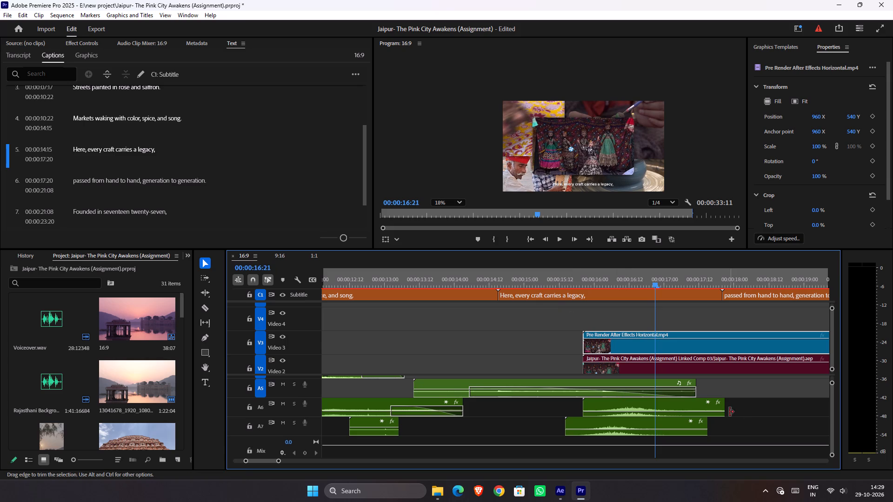
Move both swoosh copies near 16 seconds on Audio 6 and Audio 7 about 5 frames later and play them back.
left_click_drag(738, 409, 616, 423)
left_click_drag(617, 422, 624, 421)
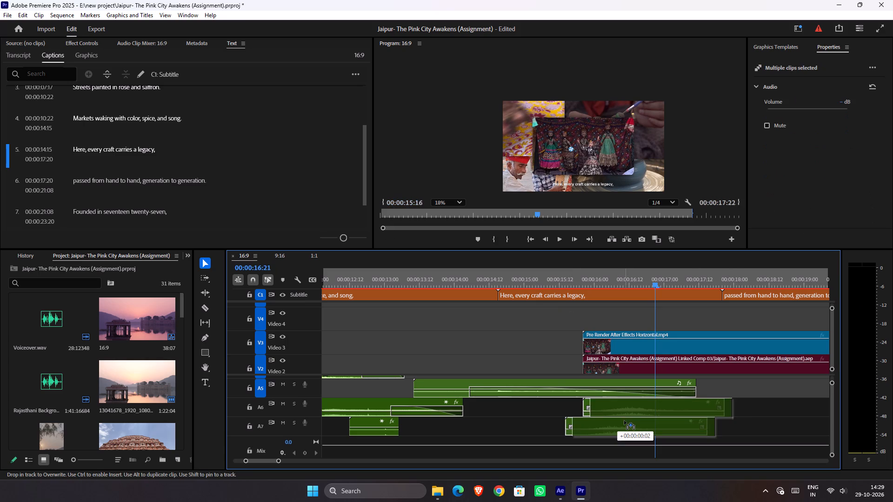
left_click_drag(624, 421, 632, 420)
left_click_drag(557, 283, 534, 286)
key("space")
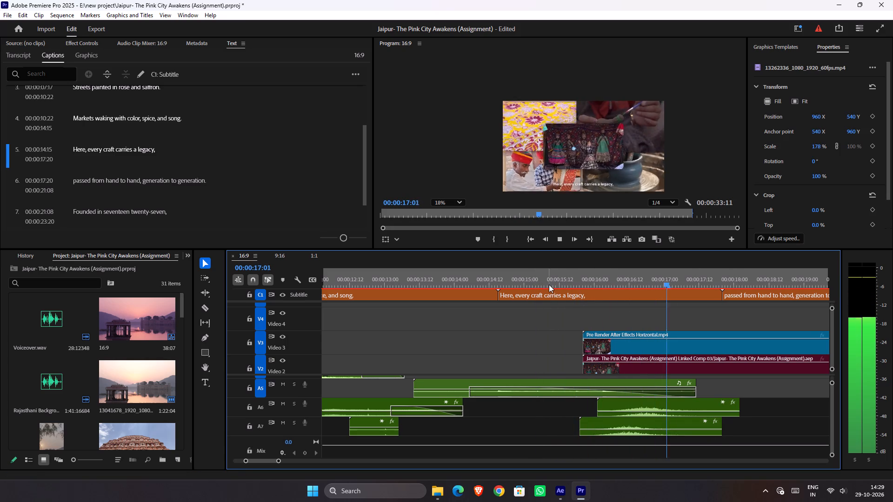
key("space")
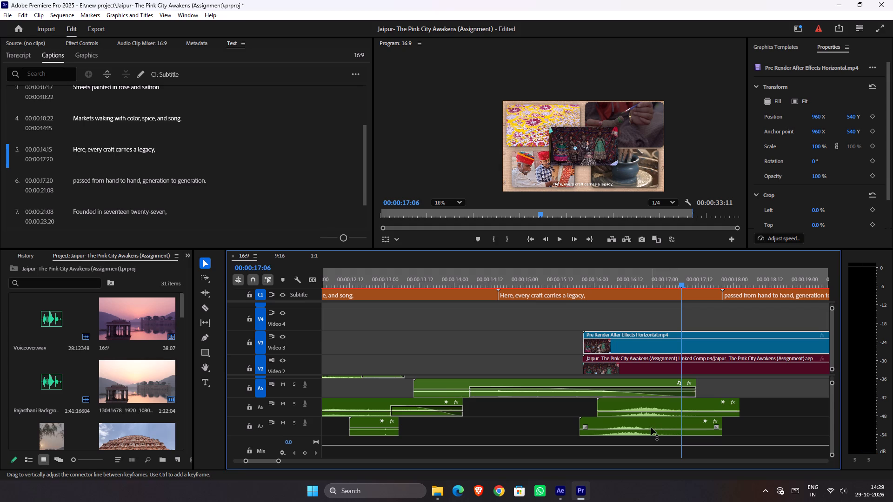
Set the volume of the Audio 7 swoosh copy near 16 seconds to -14.0 dB and play the passage back.
left_click(651, 428)
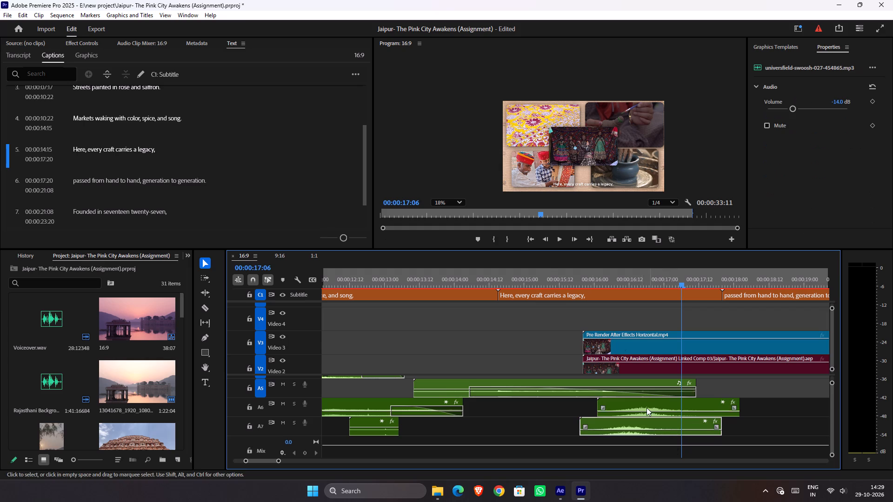
left_click(548, 280)
key("space")
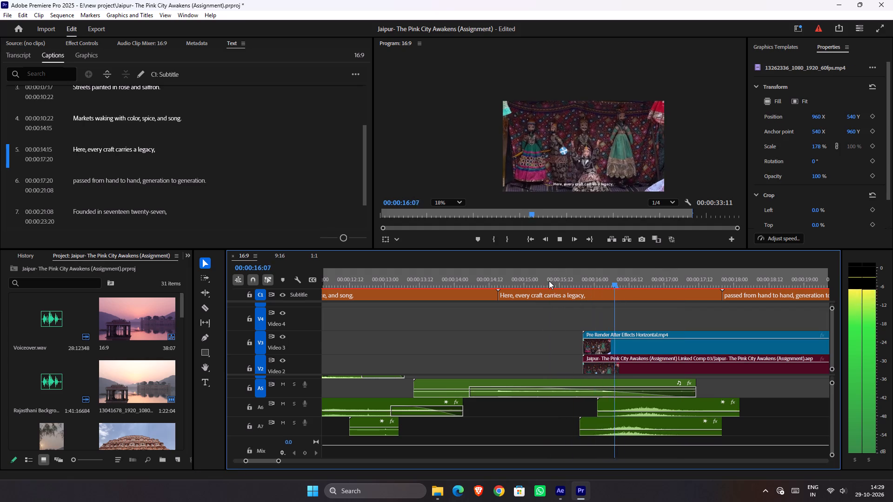
key("space")
left_click(564, 284)
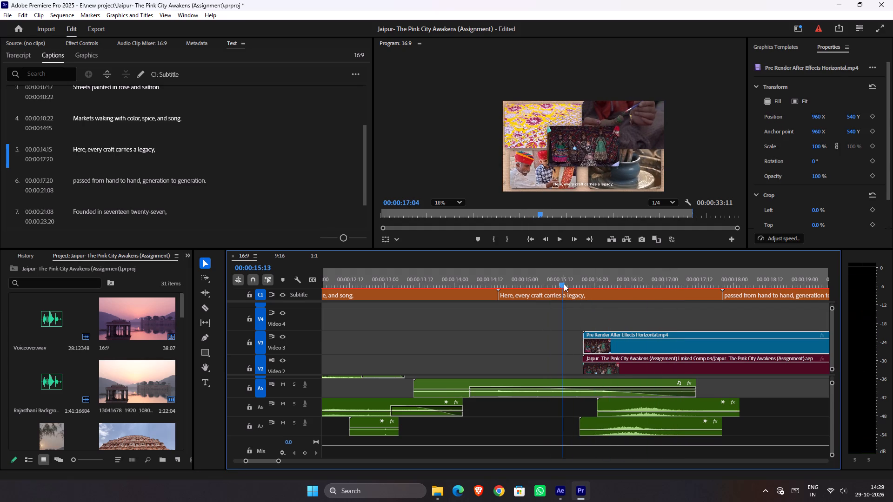
key("space")
key("space")
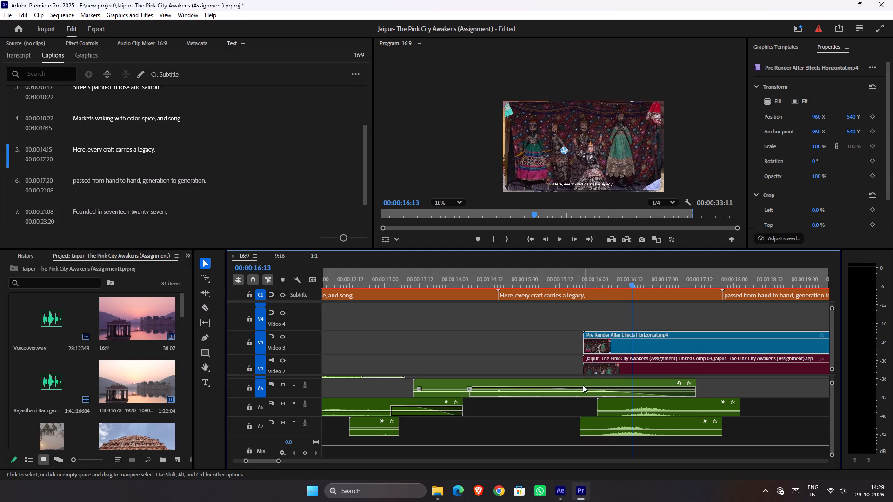
Move both swoosh copies later together so the Audio 6 copy starts at 00:00:16:07, and play the collage opening back.
left_click_drag(582, 401, 632, 429)
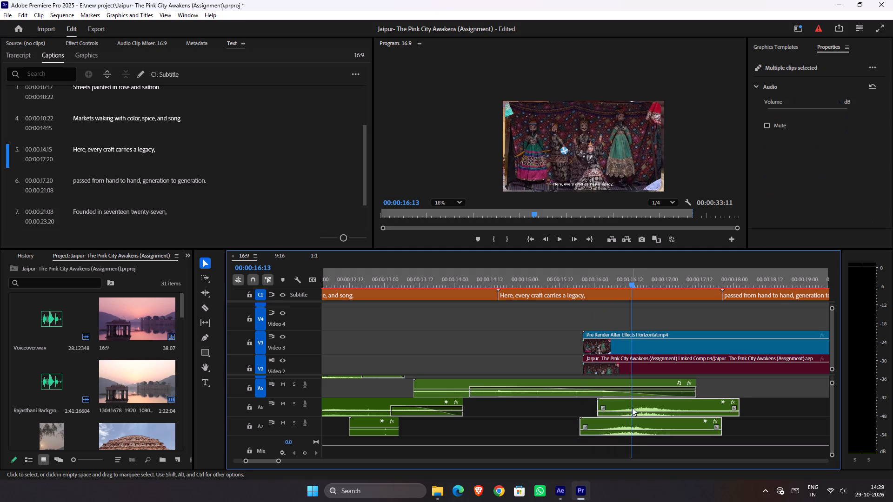
left_click_drag(632, 408, 646, 408)
left_click_drag(581, 285, 566, 287)
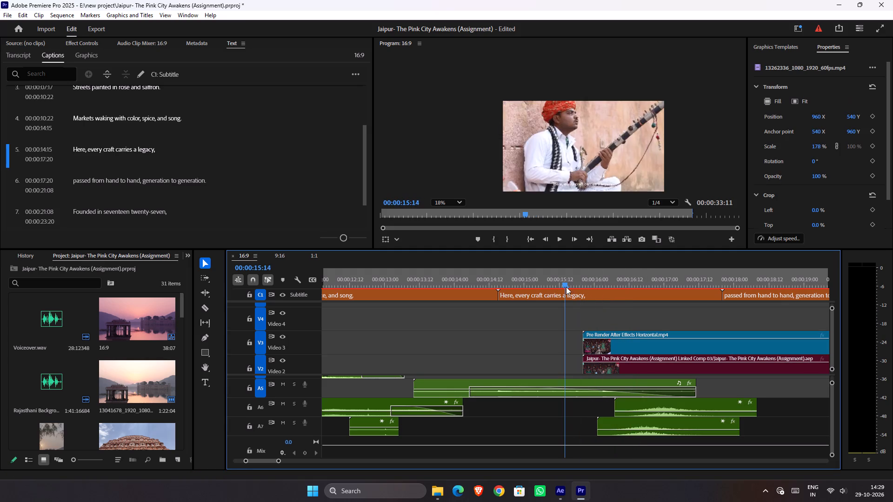
left_click_drag(566, 287, 566, 287)
key("space")
key("space")
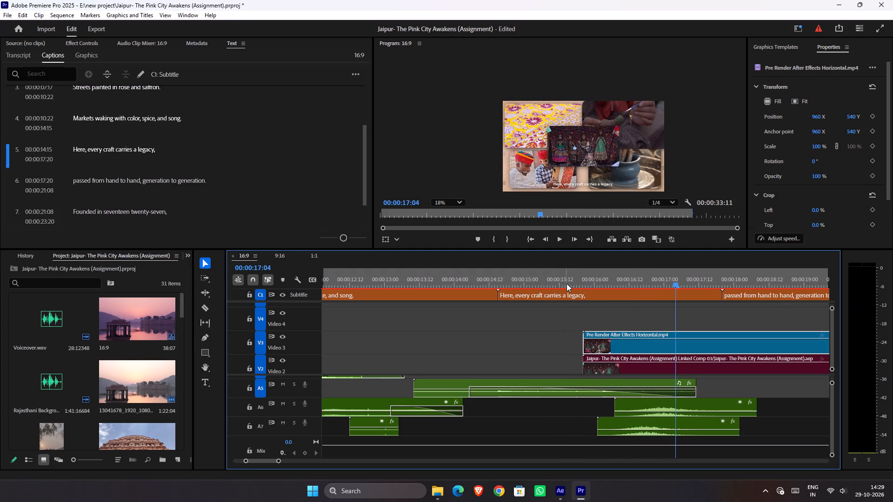
left_click_drag(603, 288, 554, 286)
key("space")
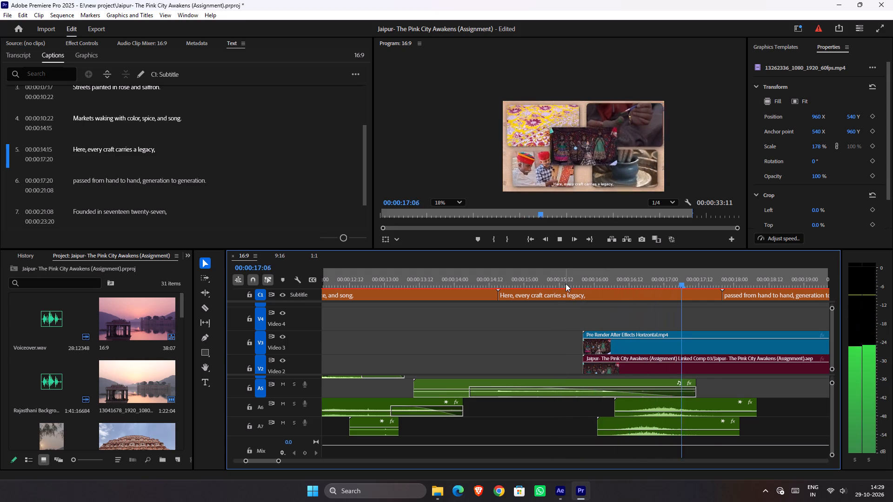
key("space")
left_click_drag(586, 282, 565, 283)
key("space")
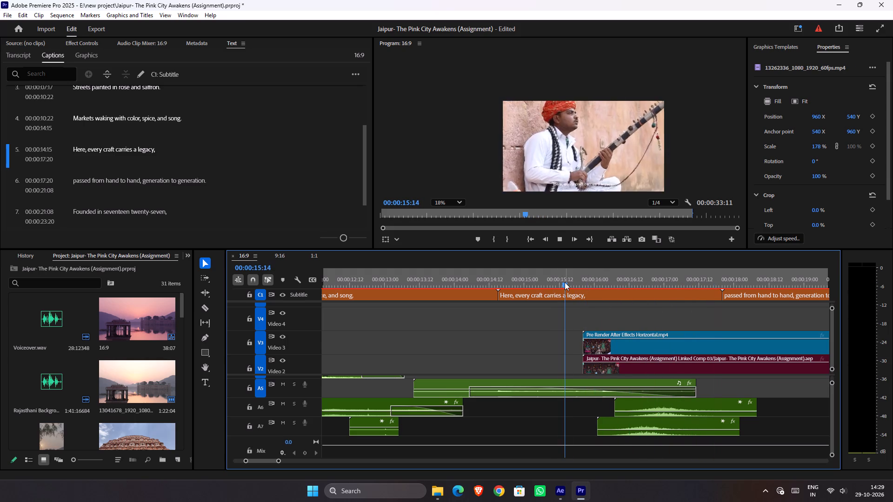
key("space")
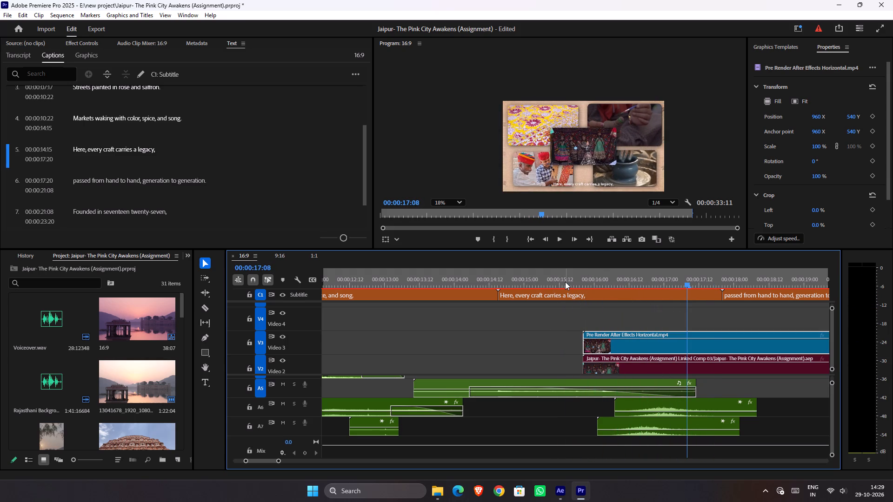
Set the Audio 6 swoosh copy near 16 seconds to about -18.3 dB and play through the collage animation.
scroll(651, 402, "up", 8, "alt")
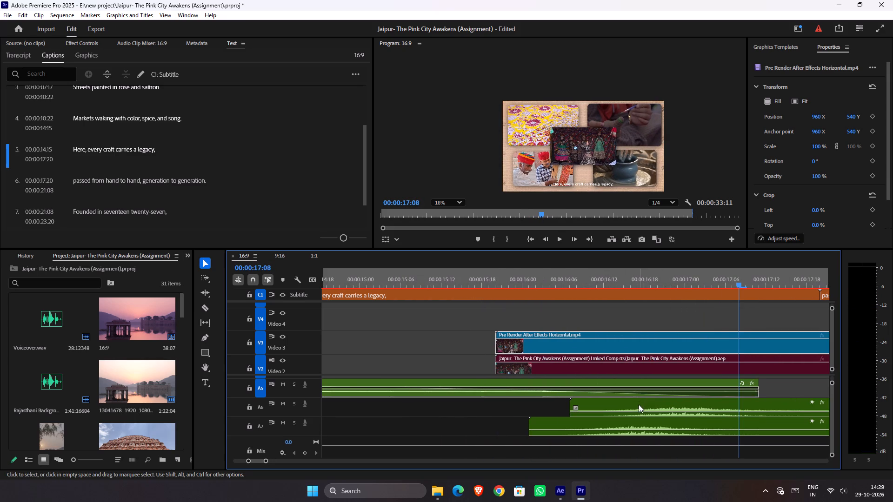
left_click(639, 412)
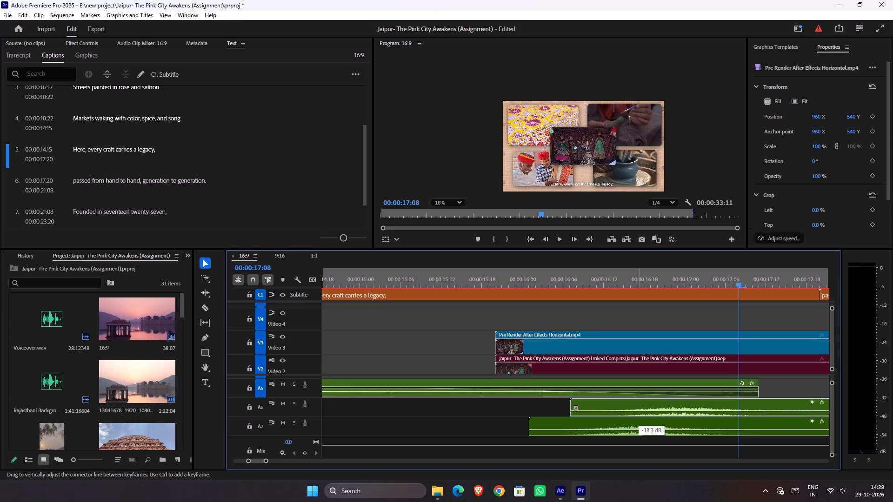
left_click(506, 286)
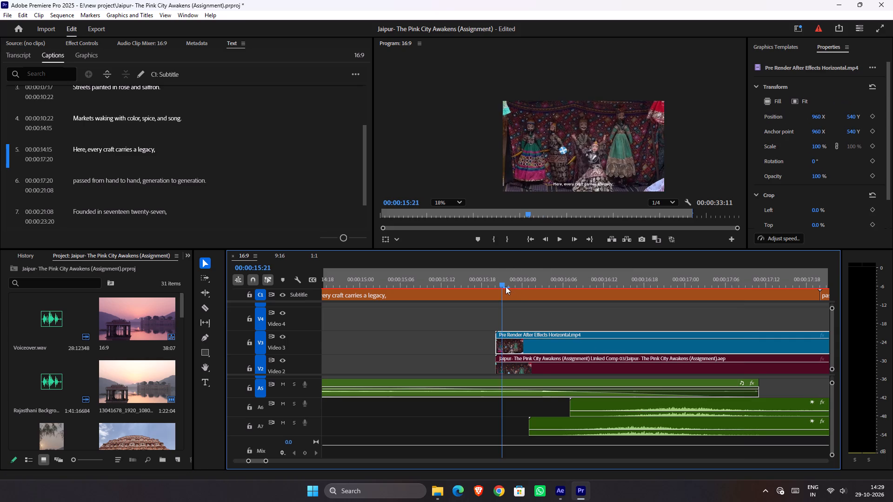
key("space")
key("space")
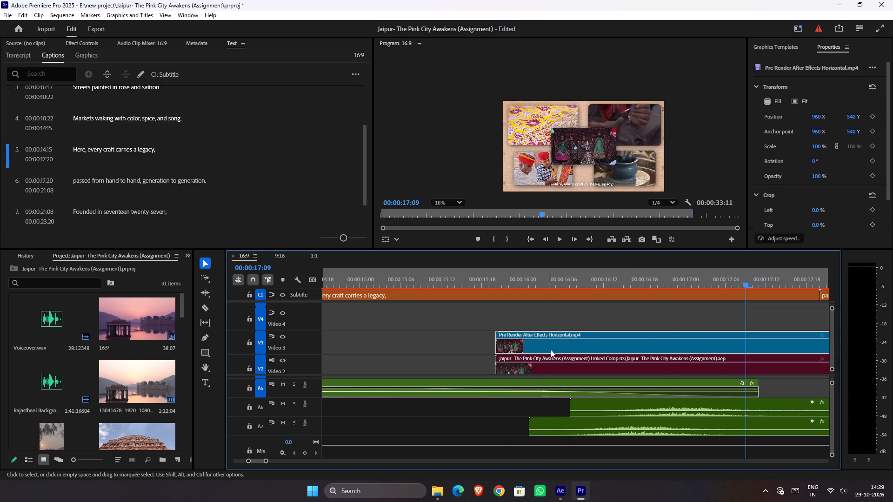
left_click_drag(520, 279, 506, 279)
key("space")
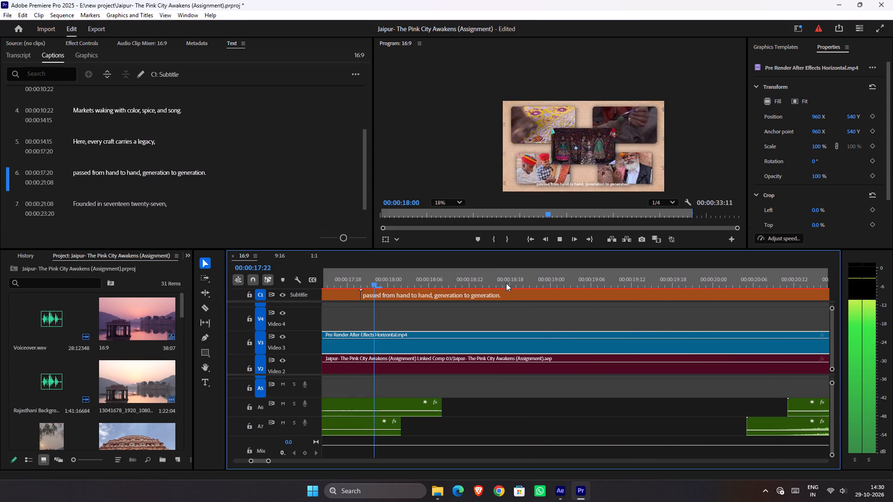
scroll(576, 359, "down", 11, "alt")
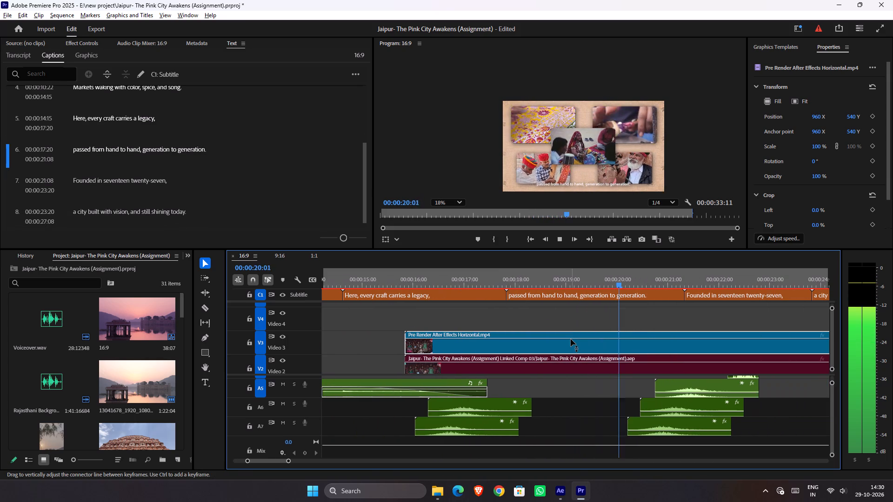
key("space")
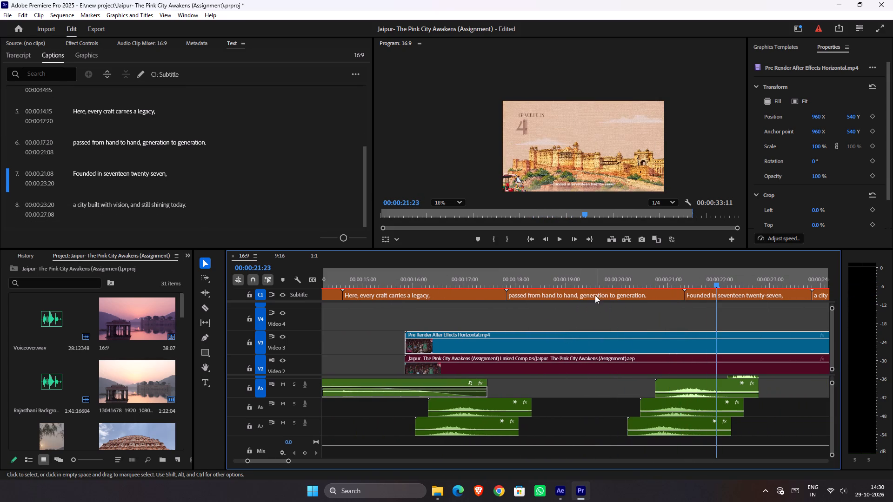
left_click_drag(589, 285, 429, 296)
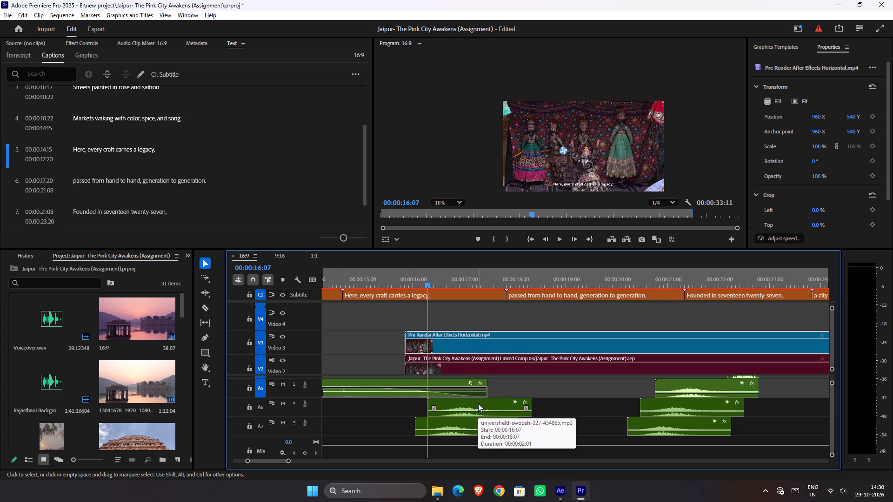
left_click(478, 403, "alt")
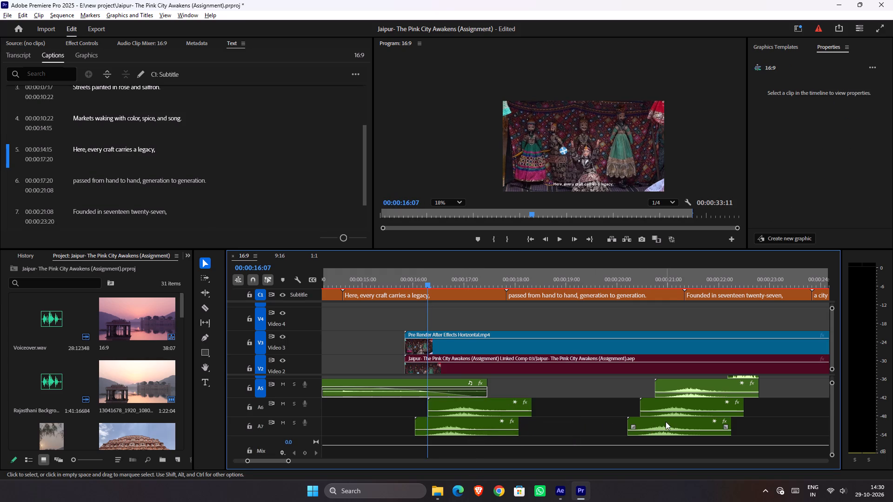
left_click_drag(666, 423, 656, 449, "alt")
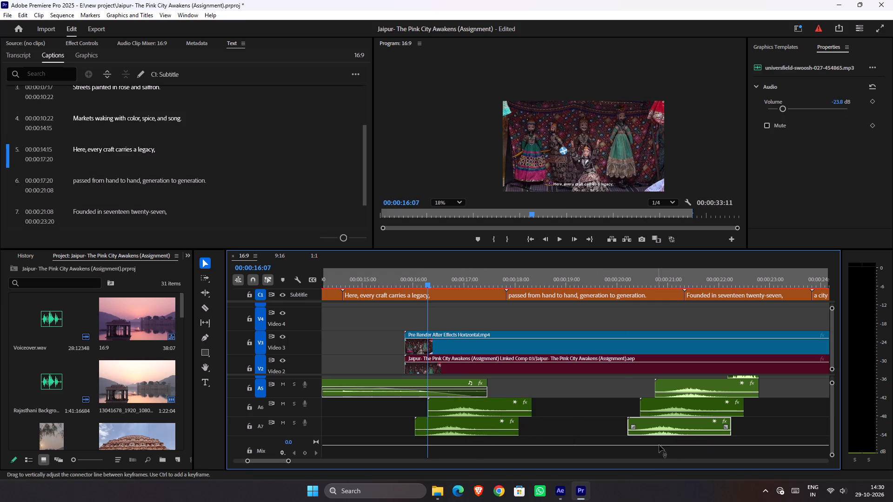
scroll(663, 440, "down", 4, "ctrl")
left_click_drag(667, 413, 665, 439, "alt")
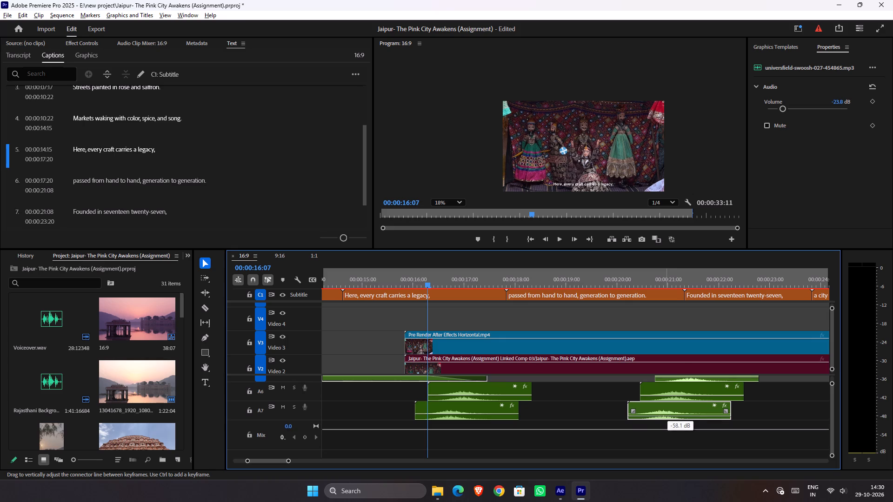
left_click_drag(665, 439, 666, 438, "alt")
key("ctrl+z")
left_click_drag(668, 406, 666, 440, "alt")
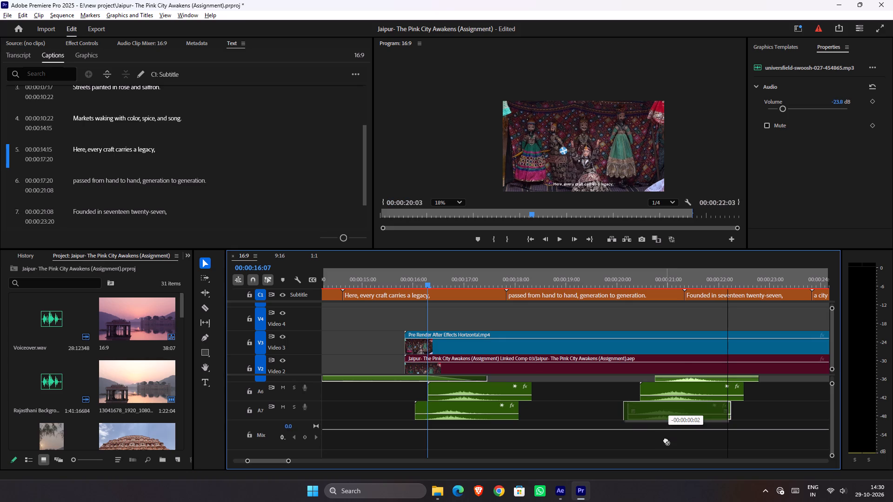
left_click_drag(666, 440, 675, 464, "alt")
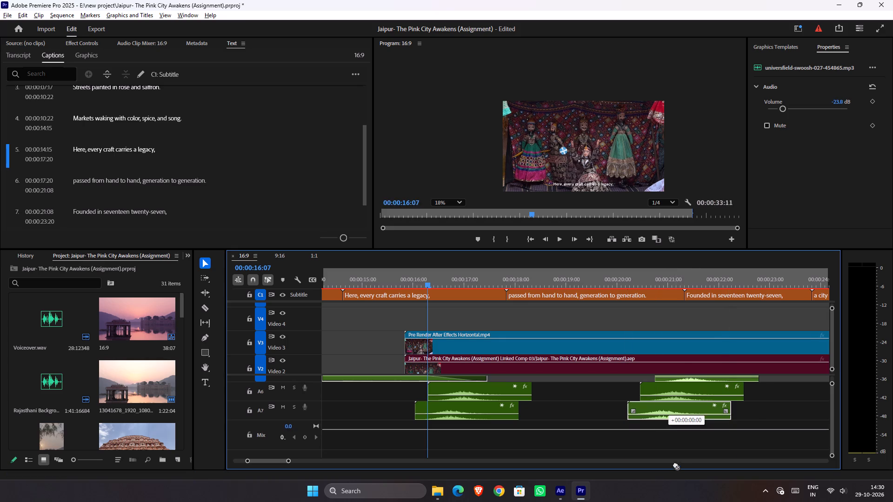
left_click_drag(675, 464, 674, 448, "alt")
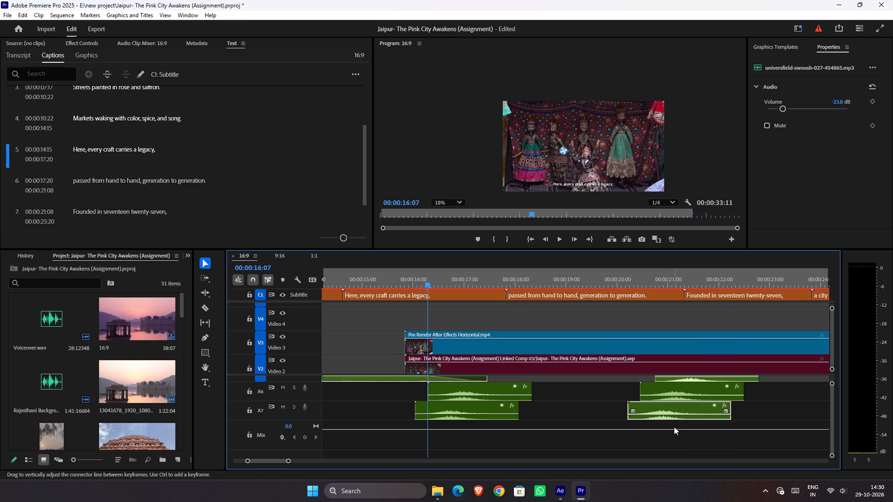
Duplicate the Audio 7 swoosh near 20 seconds onto Audio 8 and Audio 9 at the same start time, and play the passage back.
scroll(674, 427, "down", 2)
scroll(674, 427, "up", 4)
left_click_drag(687, 404, 685, 436, "alt")
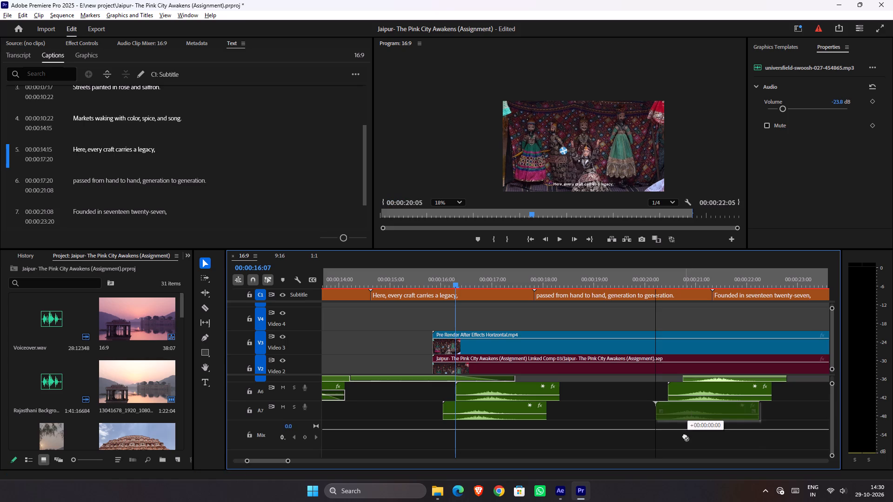
left_click_drag(685, 436, 685, 453, "alt")
scroll(734, 424, "down", 2, "ctrl")
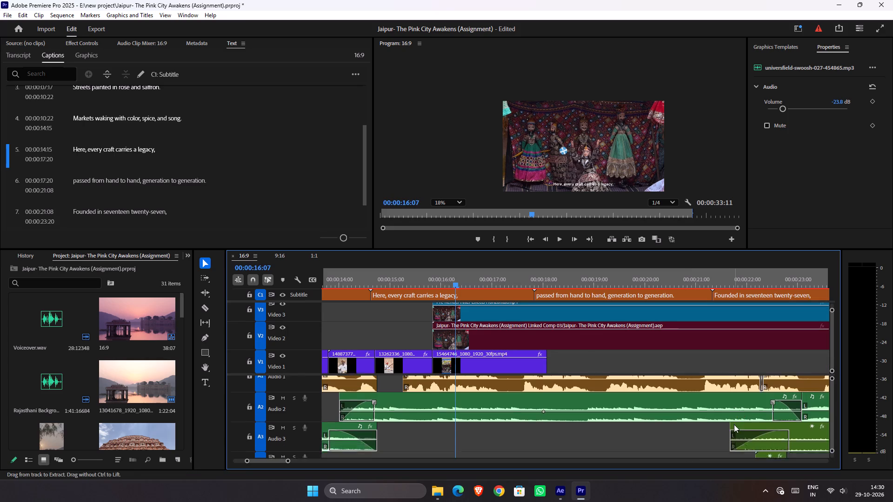
scroll(734, 424, "down", 19, "ctrl")
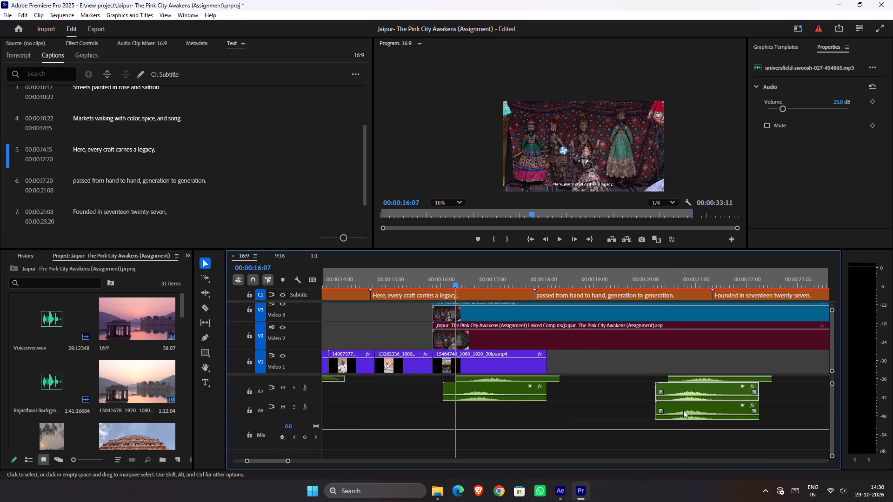
left_click(648, 283)
left_click_drag(675, 410, 675, 420, "alt")
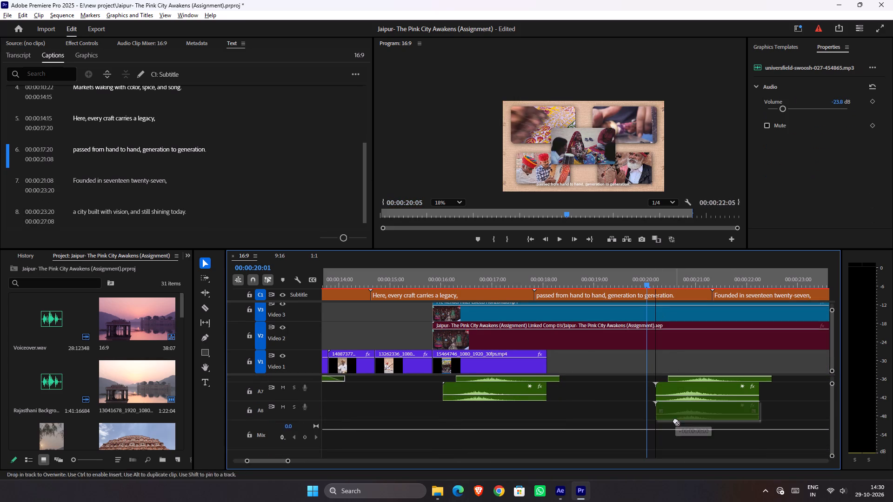
left_click_drag(675, 420, 677, 454, "alt")
scroll(683, 388, "down", 6)
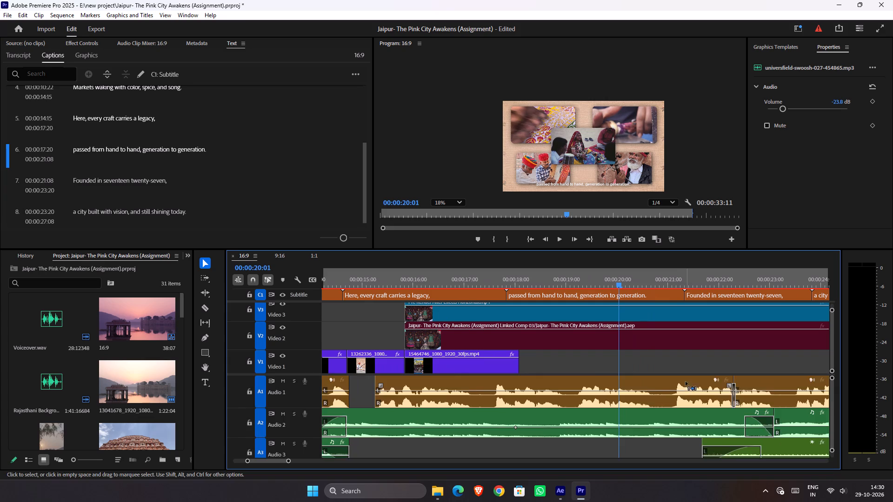
scroll(686, 382, "down", 17)
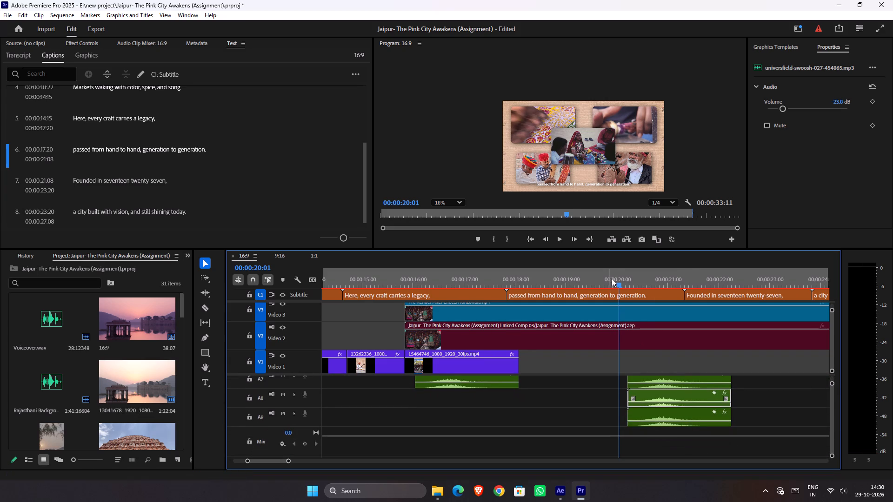
left_click_drag(614, 284, 607, 284)
key("space")
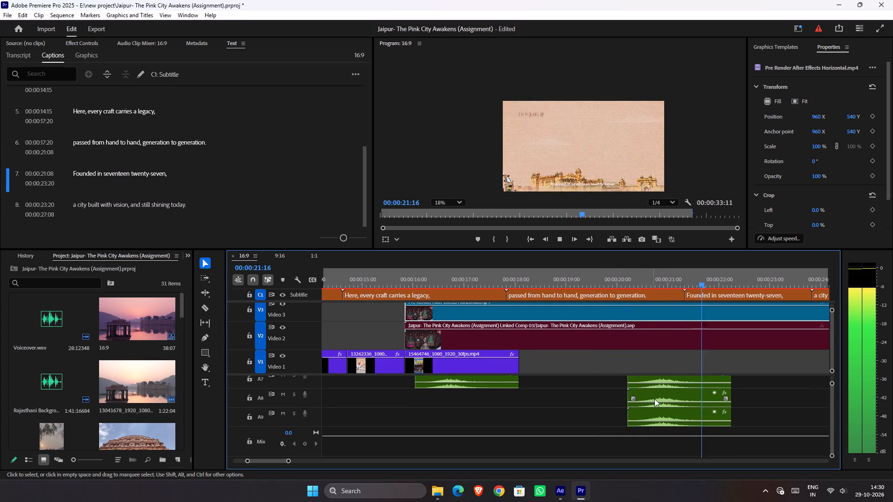
key("space")
Move the Audio 8 swoosh copy 6 frames later and the Audio 9 copy about 9 frames later, and play the 1727 title passage back.
left_click_drag(670, 415, 683, 416)
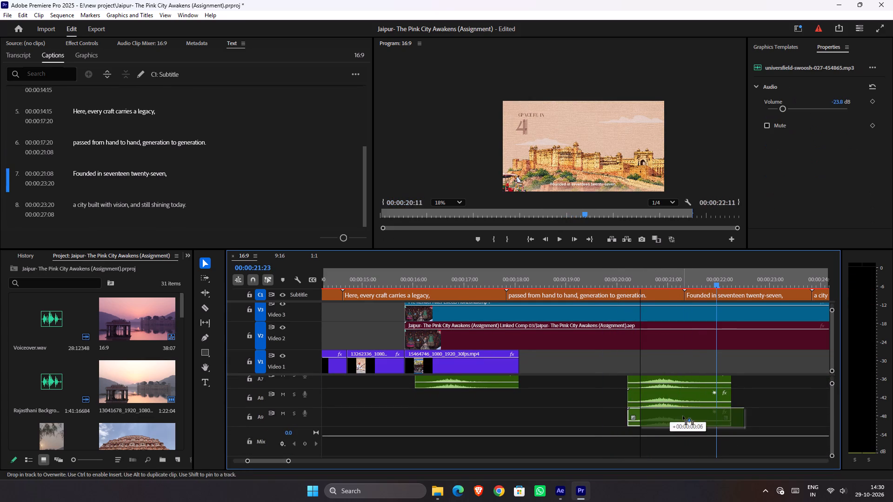
left_click_drag(683, 416, 683, 416)
left_click_drag(679, 394, 694, 396)
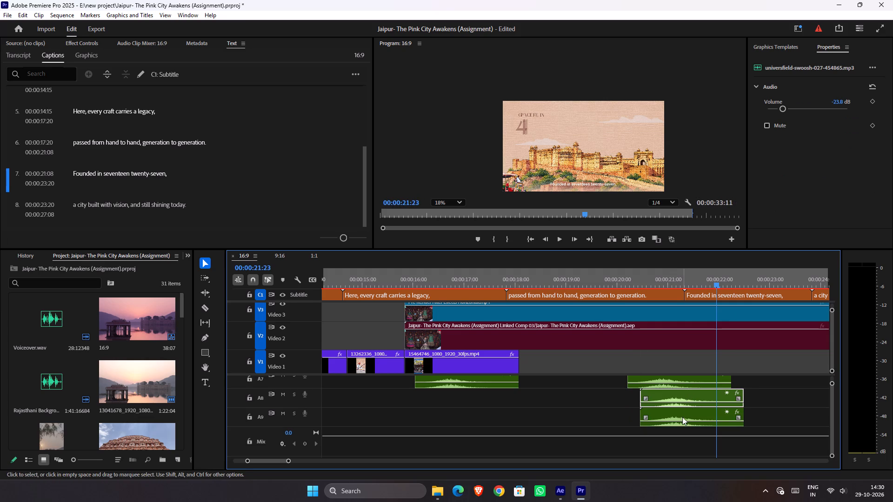
left_click_drag(683, 418, 689, 421)
left_click_drag(599, 282, 566, 284)
key("space")
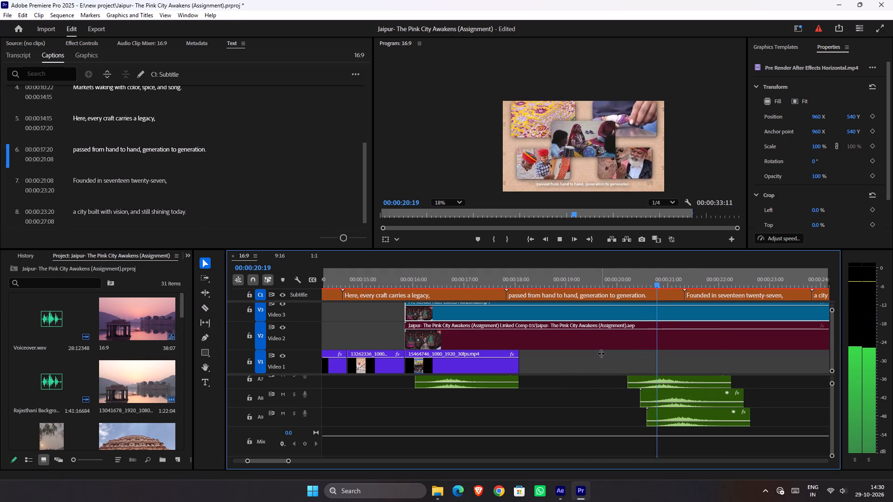
left_click(602, 273)
key("space")
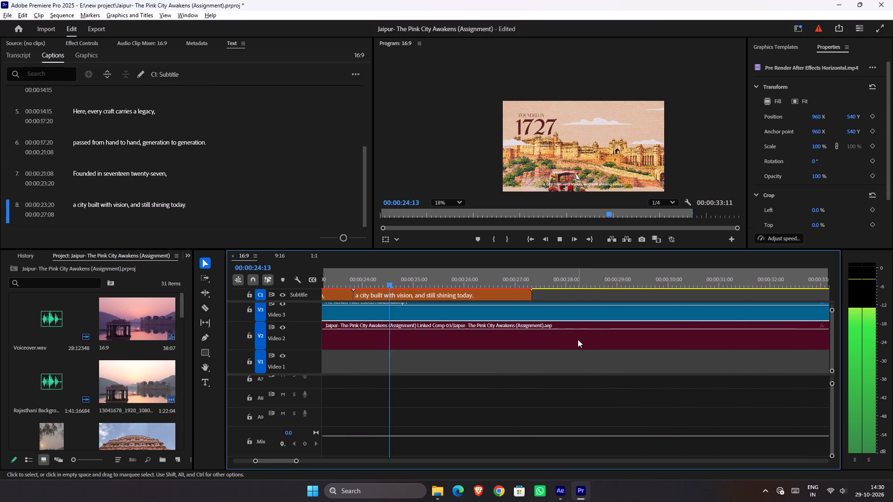
Watch the collage animation's ending, replay the sequence from the beginning, and examine the sound layers on the audio tracks.
scroll(578, 340, "down", 14, "alt")
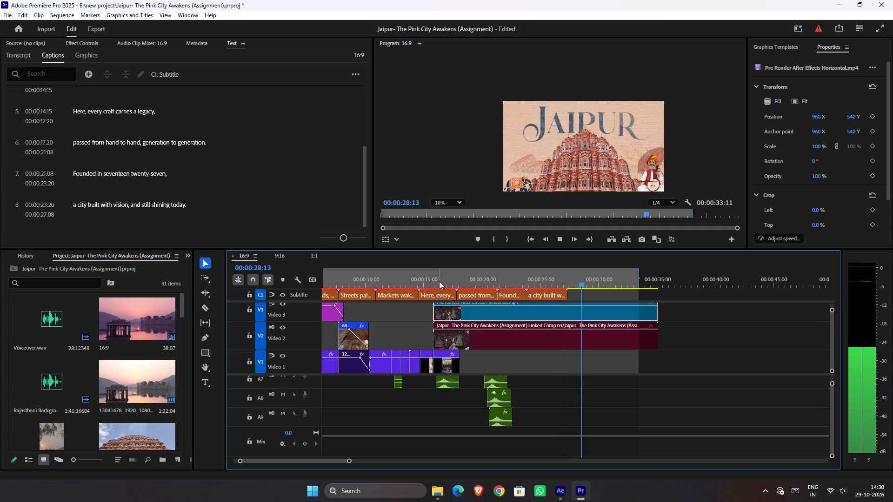
left_click_drag(439, 280, 145, 284)
key("space")
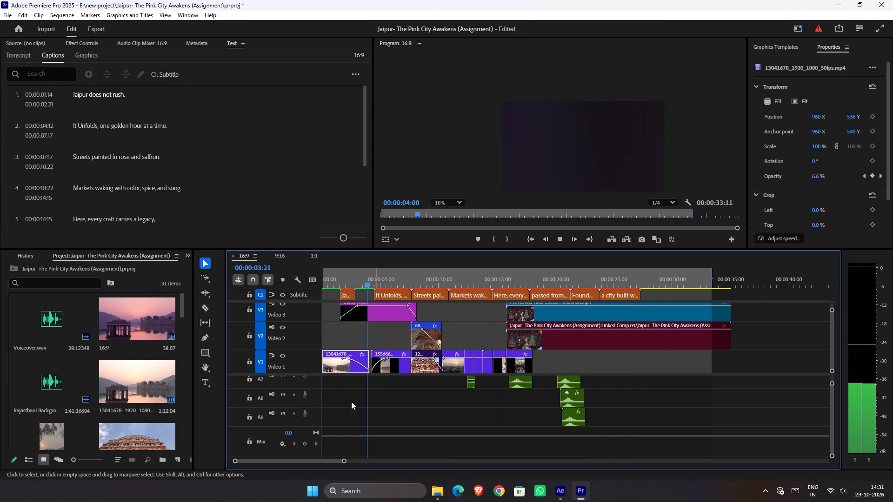
scroll(345, 399, "up", 13, "ctrl")
scroll(375, 389, "down", 2, "ctrl")
scroll(375, 389, "up", 1, "ctrl")
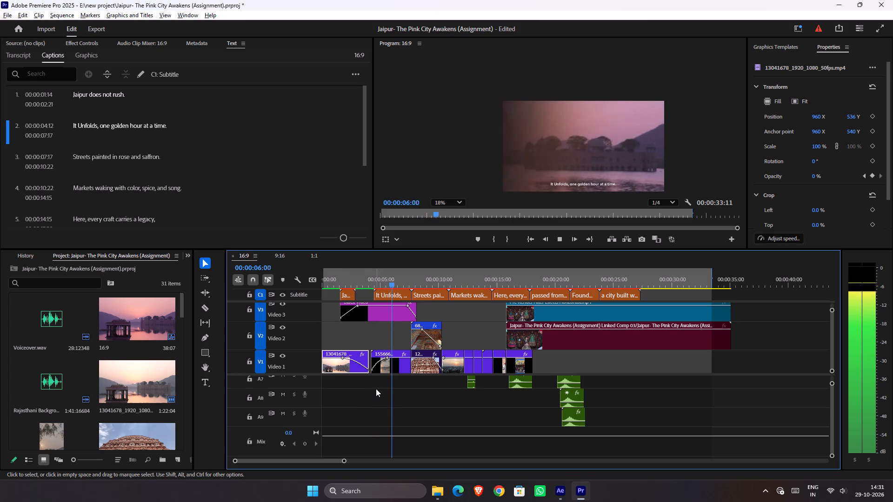
scroll(375, 389, "down", 1, "ctrl")
scroll(376, 389, "up", 1, "ctrl")
scroll(376, 386, "down", 1, "ctrl")
scroll(376, 386, "up", 7, "ctrl")
left_click(398, 403)
scroll(398, 403, "up", 8, "ctrl")
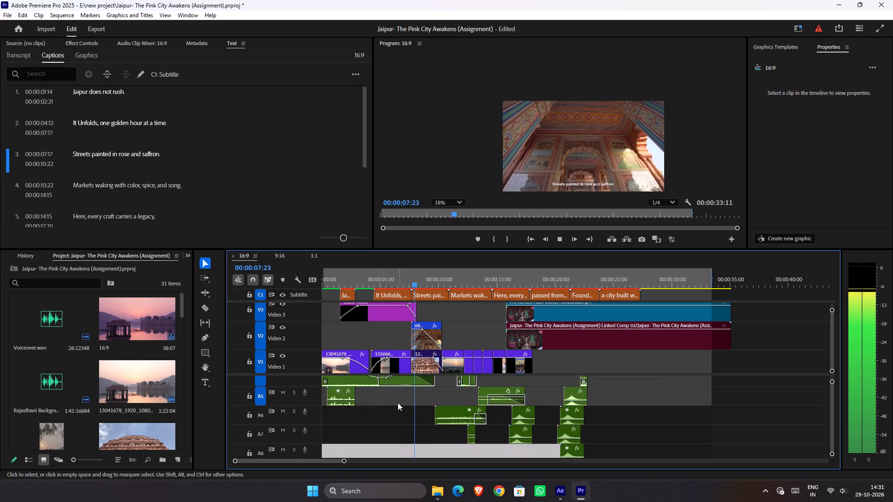
scroll(398, 403, "up", 6, "ctrl")
scroll(395, 399, "down", 1, "ctrl")
scroll(395, 399, "up", 1, "ctrl")
scroll(395, 399, "down", 1, "ctrl")
scroll(395, 399, "up", 1, "ctrl")
Replay the opening lake shot from the start to check the Lake Wind Ambience clip on Audio 4.
left_click_drag(377, 280, 272, 307)
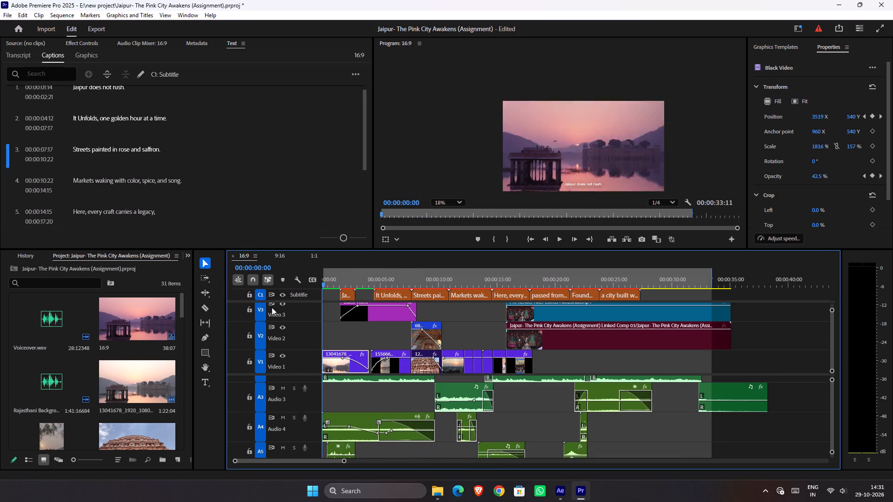
left_click_drag(272, 307, 240, 316)
scroll(355, 406, "down", 4, "ctrl")
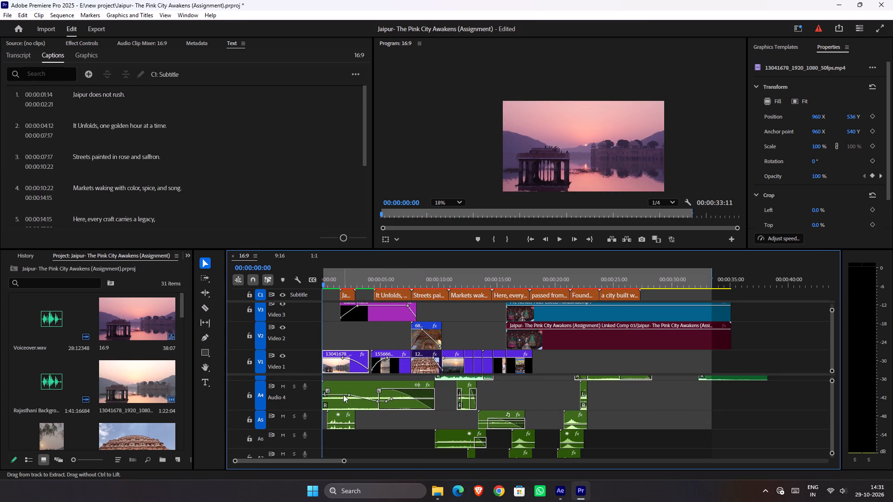
left_click(343, 395)
key("space")
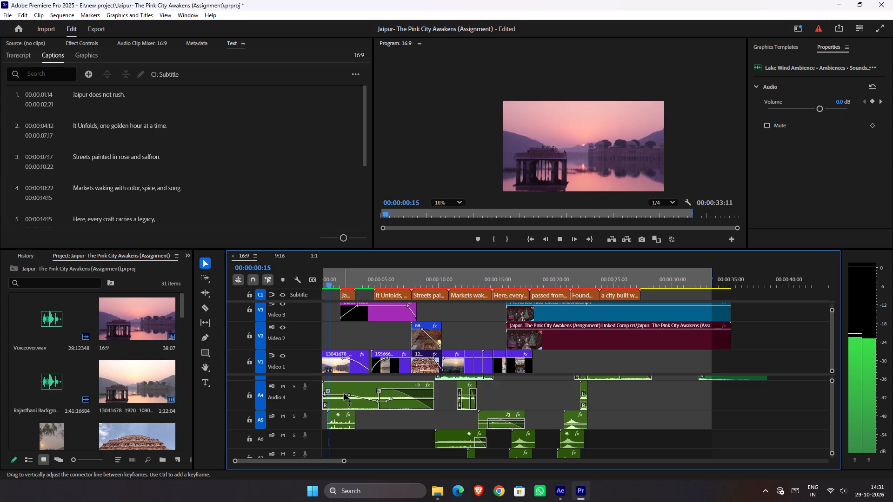
key("space")
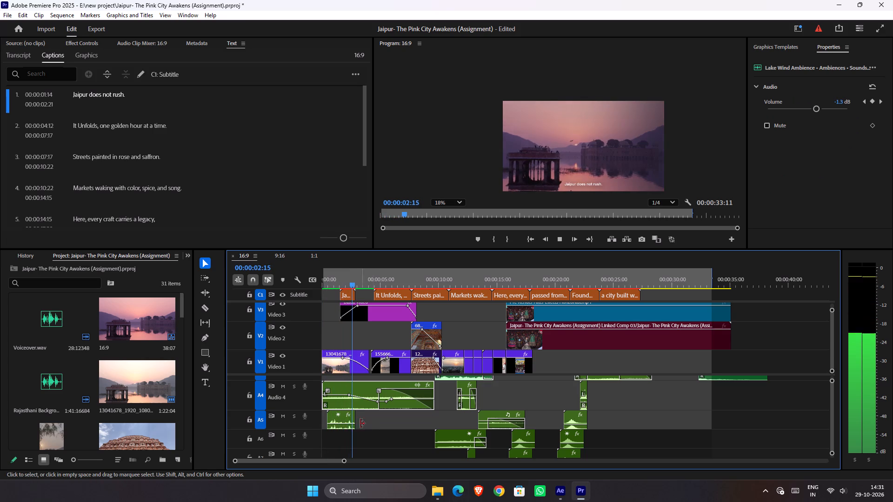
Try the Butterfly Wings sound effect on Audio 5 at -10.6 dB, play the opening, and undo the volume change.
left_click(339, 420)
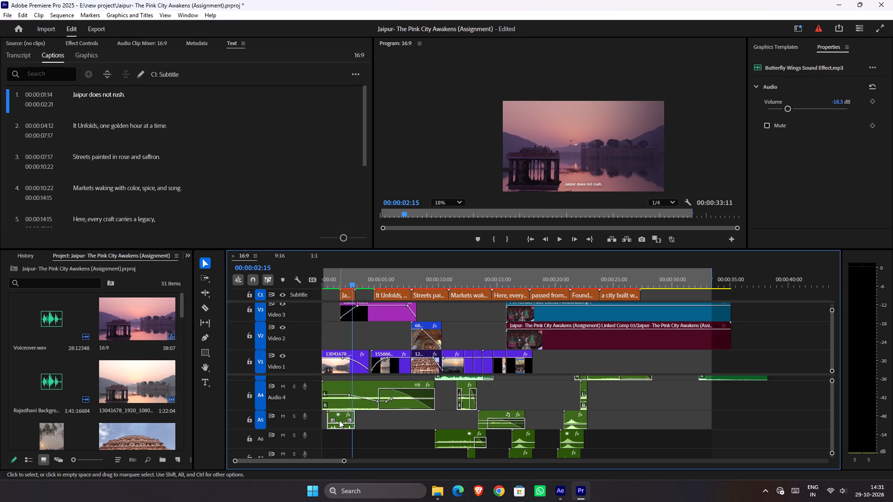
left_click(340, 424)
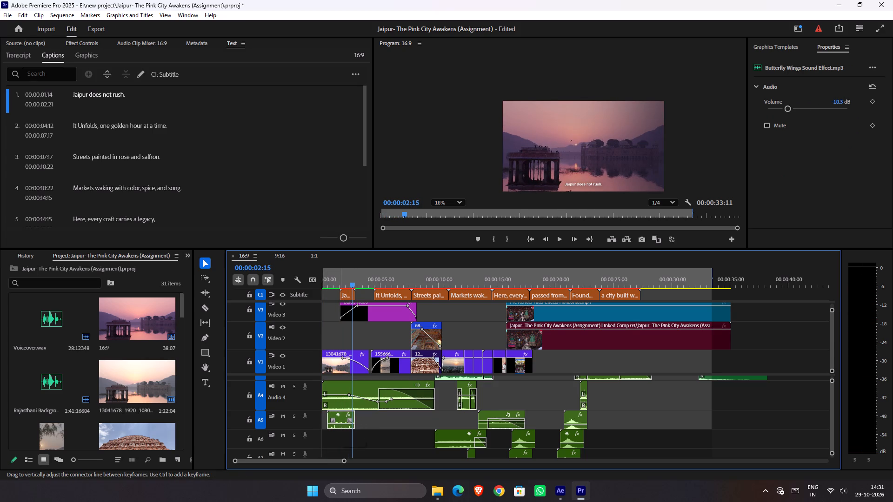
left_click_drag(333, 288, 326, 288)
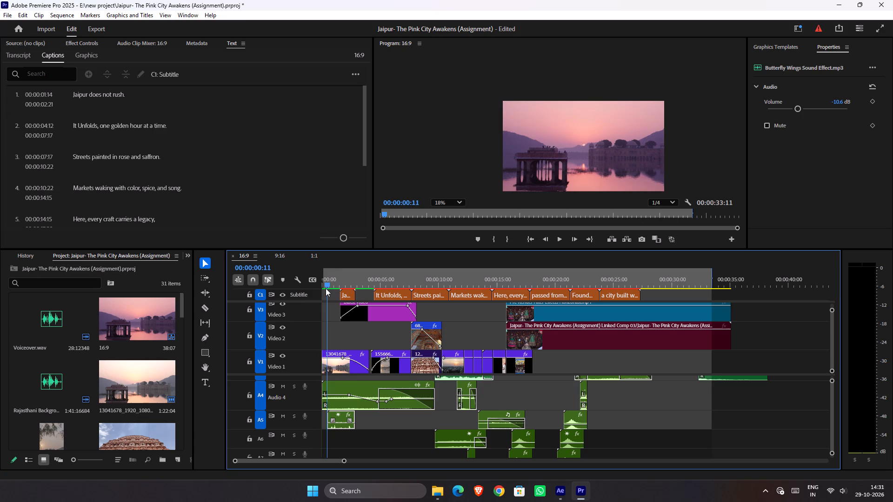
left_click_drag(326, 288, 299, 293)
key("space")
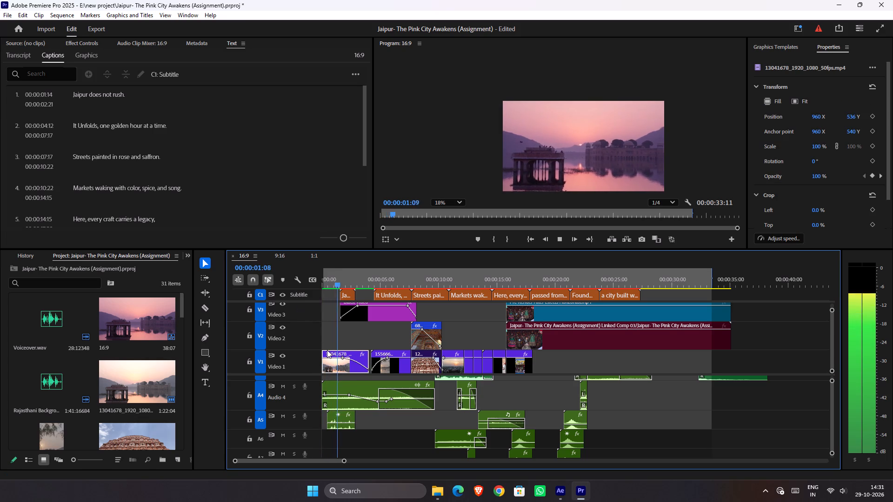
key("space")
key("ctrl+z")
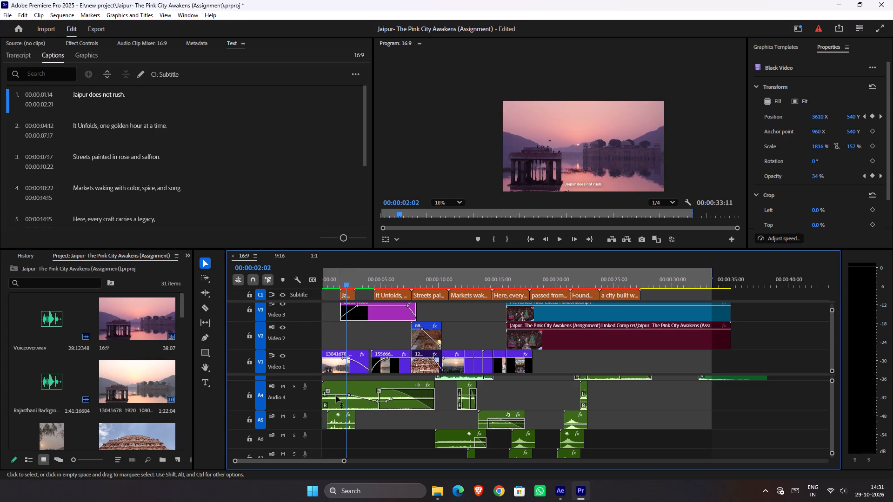
Raise the opening section of the Lake Wind Ambience clip on Audio 4 to 3.0 dB and play from the start into the market shots.
left_click(336, 396)
left_click_drag(328, 284, 293, 290)
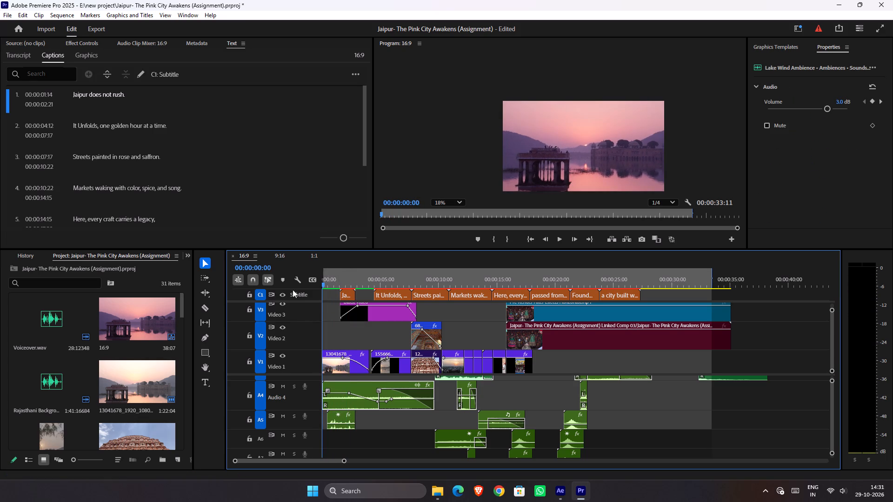
left_click_drag(293, 290, 263, 294)
key("space")
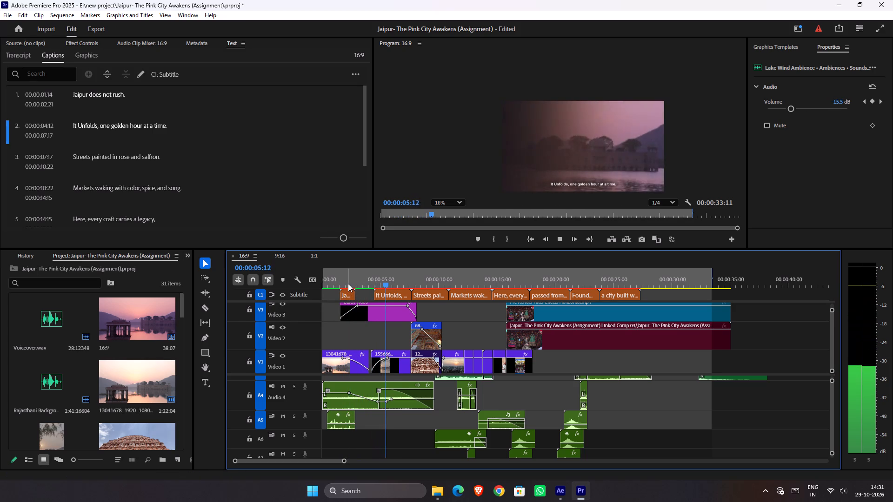
left_click_drag(343, 280, 275, 292)
key("space")
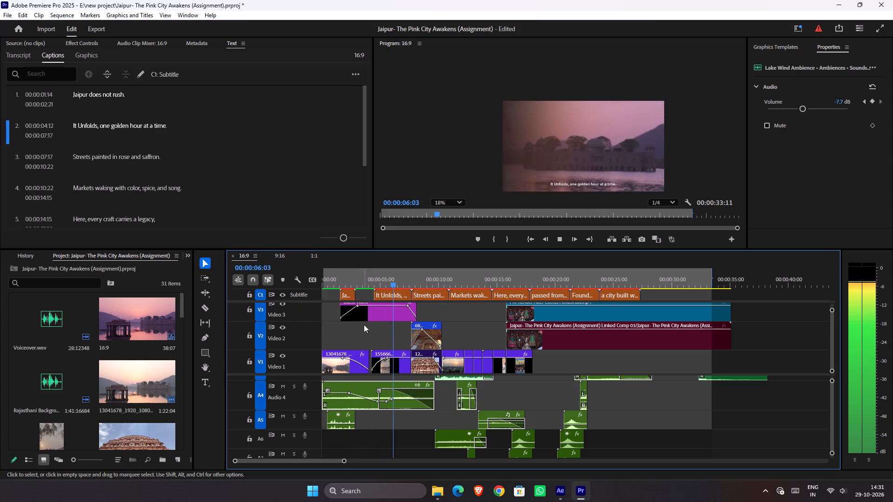
key("space")
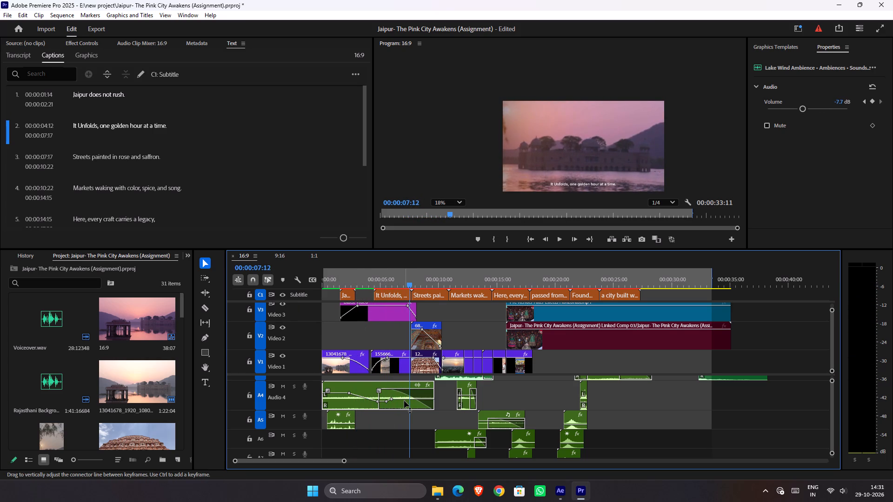
left_click(404, 401)
key("space")
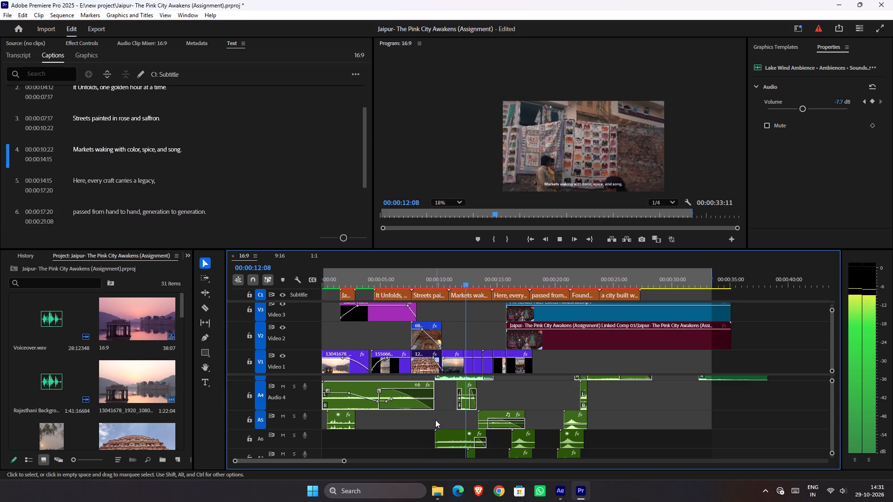
key("space")
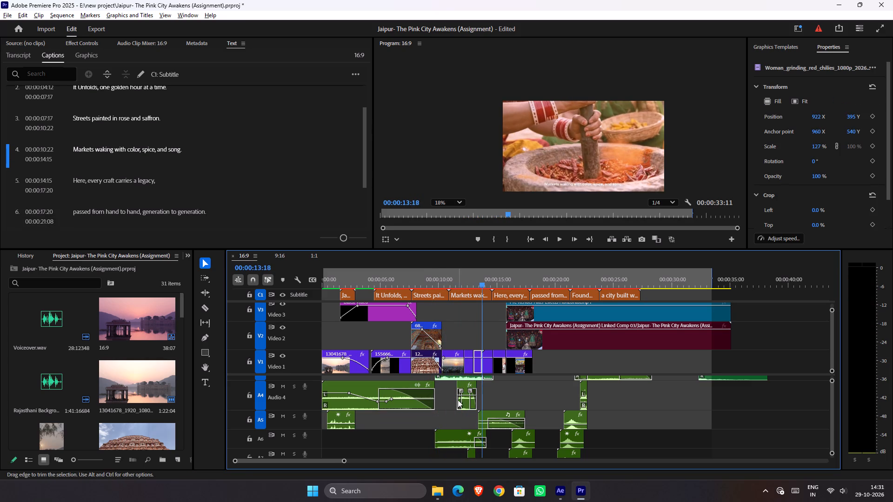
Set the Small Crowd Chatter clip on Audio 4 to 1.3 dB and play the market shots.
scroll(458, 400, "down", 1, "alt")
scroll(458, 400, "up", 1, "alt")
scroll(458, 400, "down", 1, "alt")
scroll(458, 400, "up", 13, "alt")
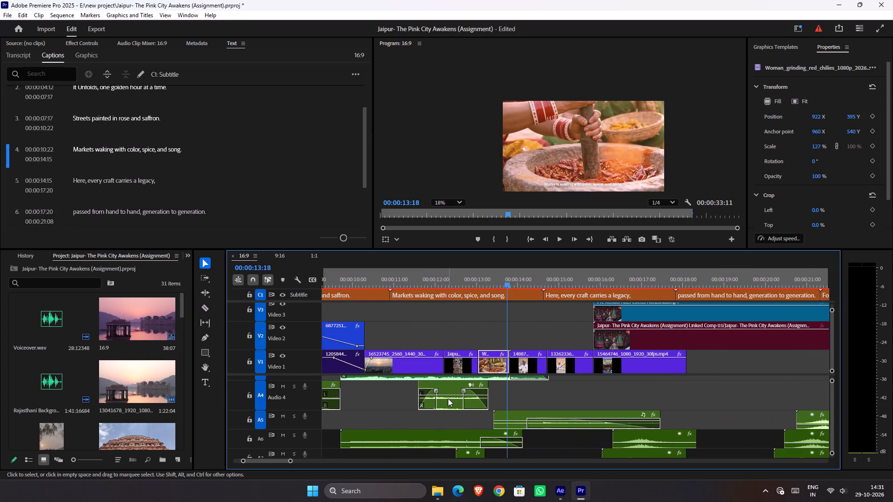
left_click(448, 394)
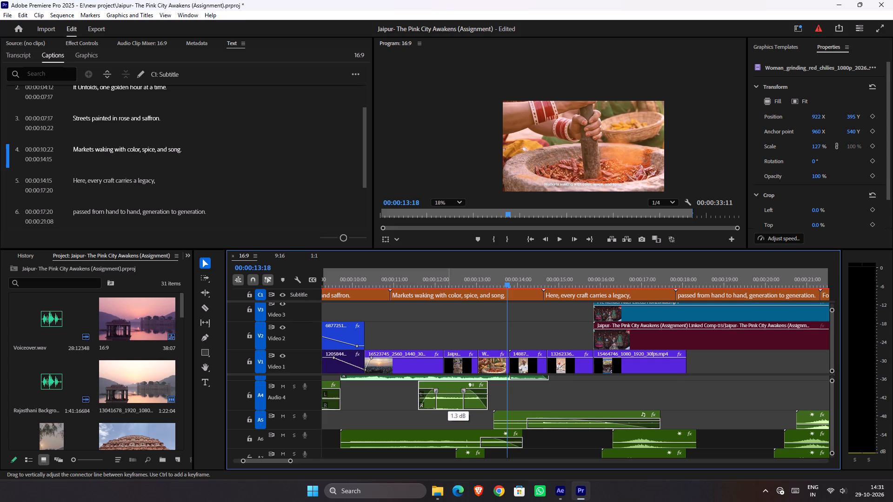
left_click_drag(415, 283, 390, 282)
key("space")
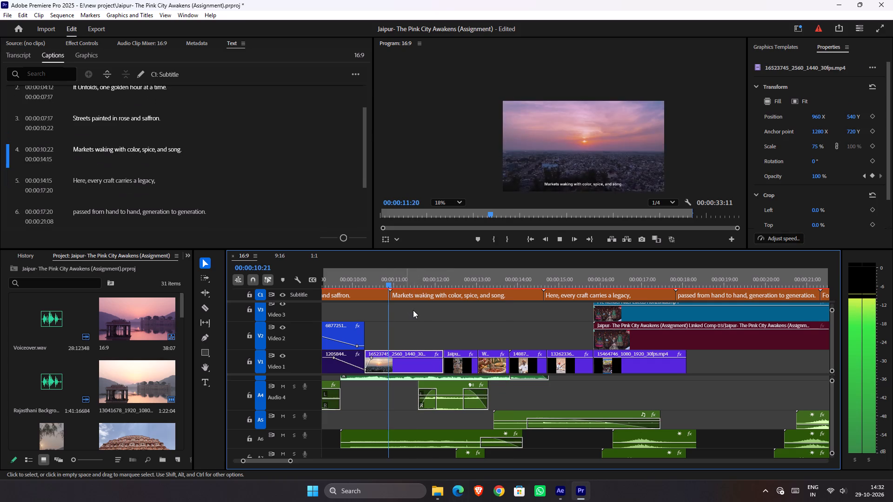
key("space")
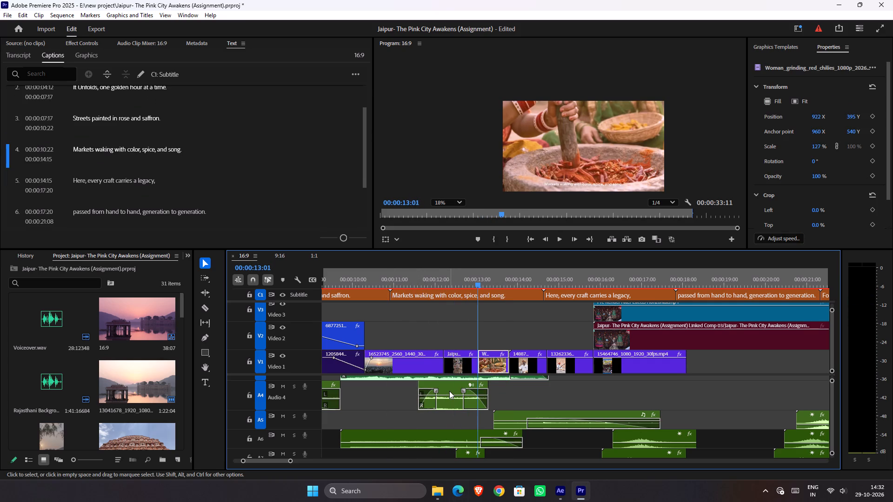
Raise the Small Crowd Chatter clip on Audio 4 to 4.9 dB and replay the market shots.
left_click(449, 391)
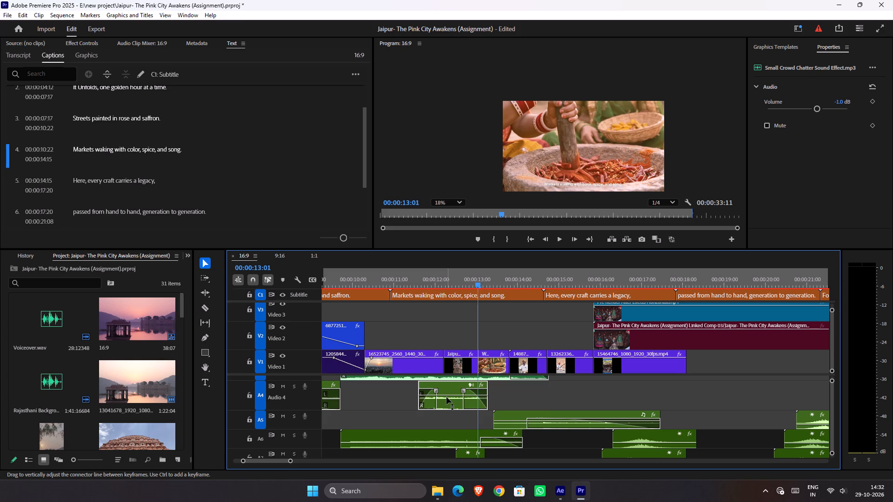
left_click(447, 394)
left_click(393, 287)
key("space")
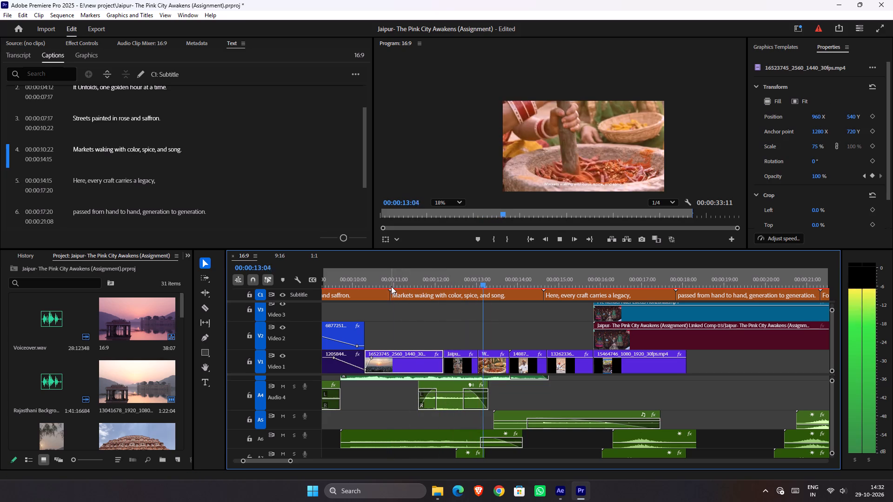
key("space")
left_click(397, 283)
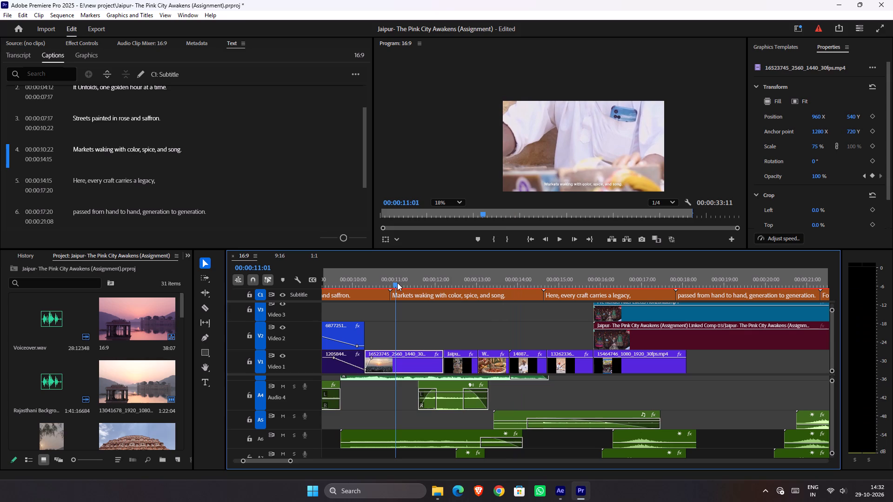
key("space")
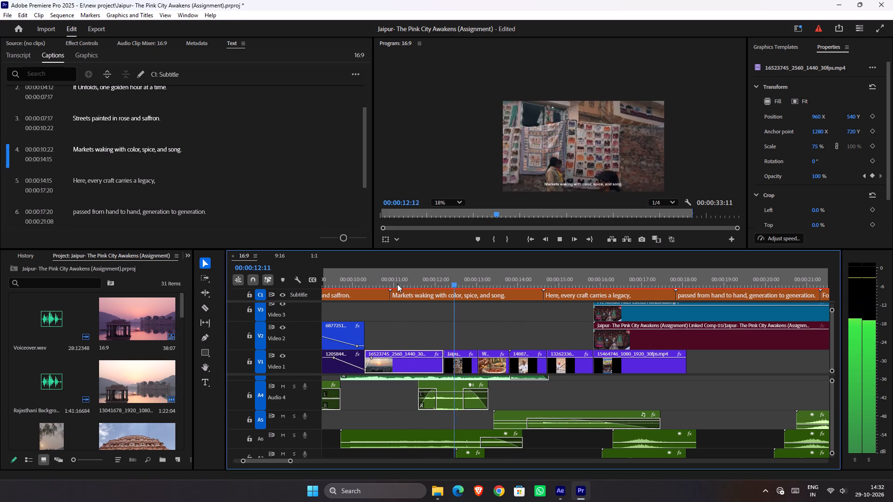
key("space")
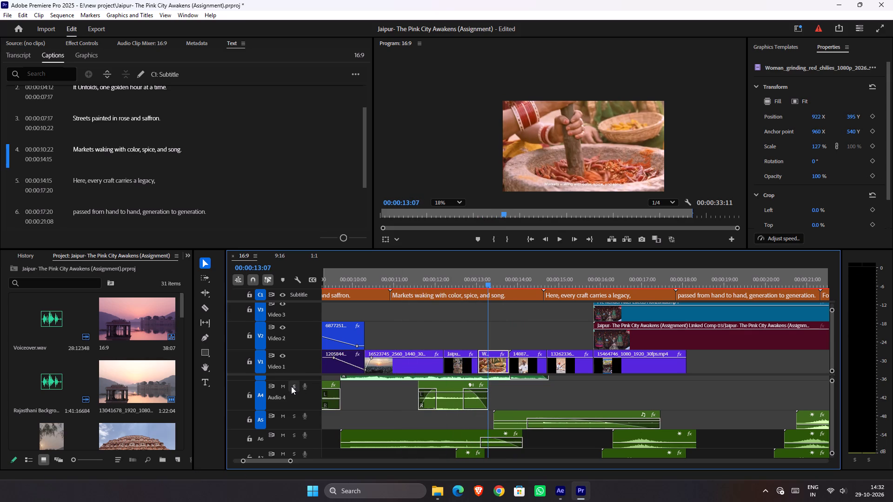
Solo Audio 4 to hear the crowd chatter alone, turn the solo off, and replay the market shots with all tracks.
left_click(291, 386)
left_click_drag(421, 288, 404, 293)
left_click(403, 288)
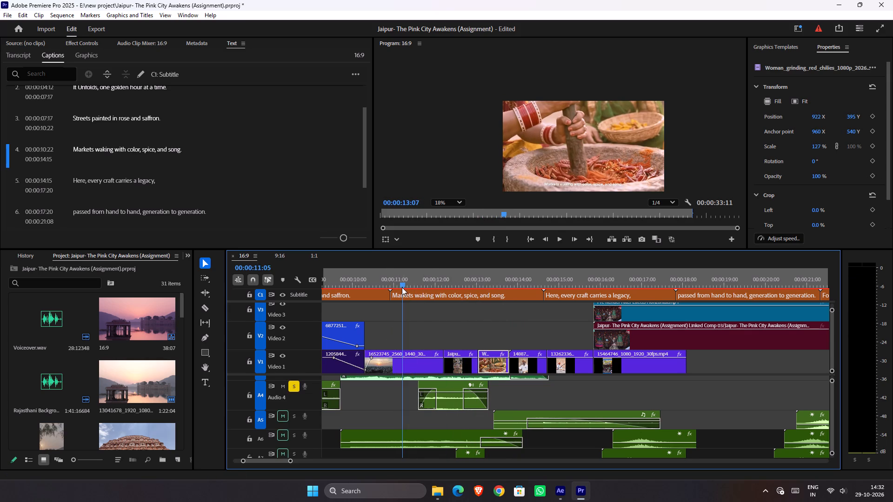
key("space")
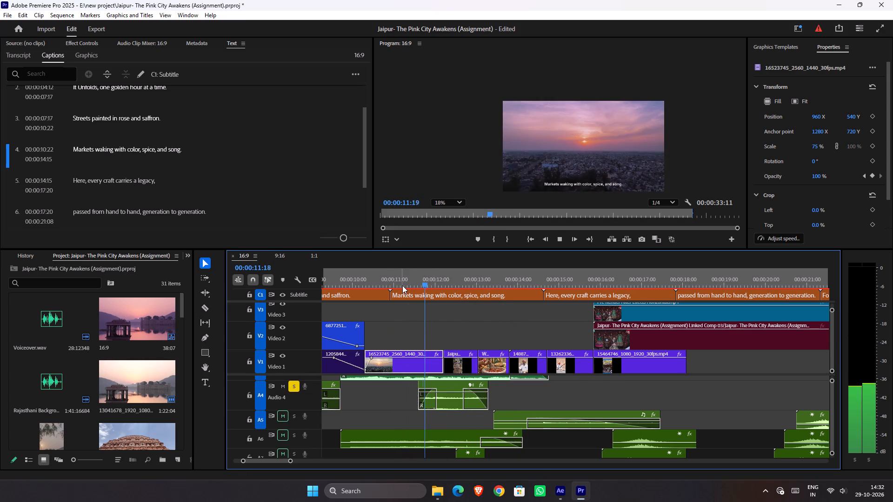
key("space")
left_click(295, 387)
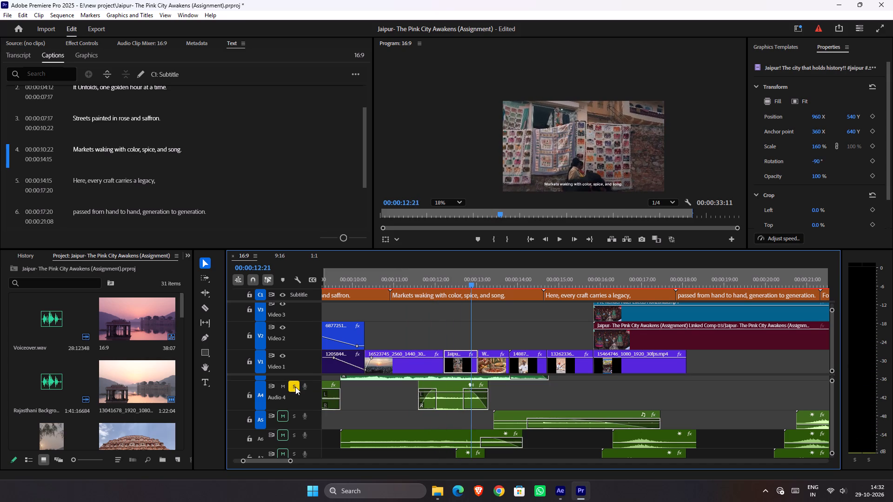
left_click(405, 284)
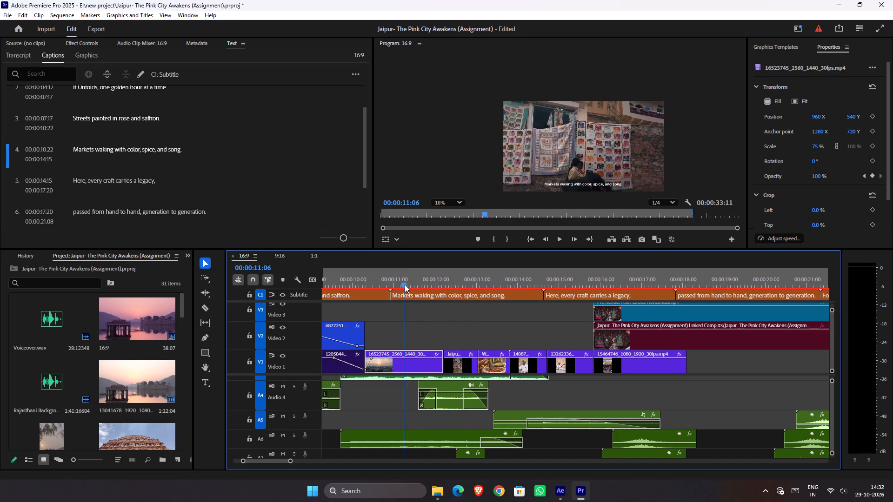
key("space")
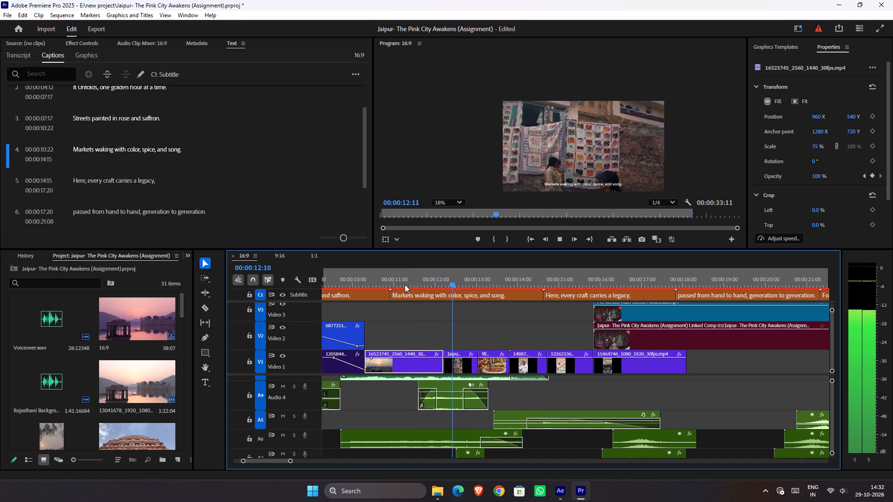
key("space")
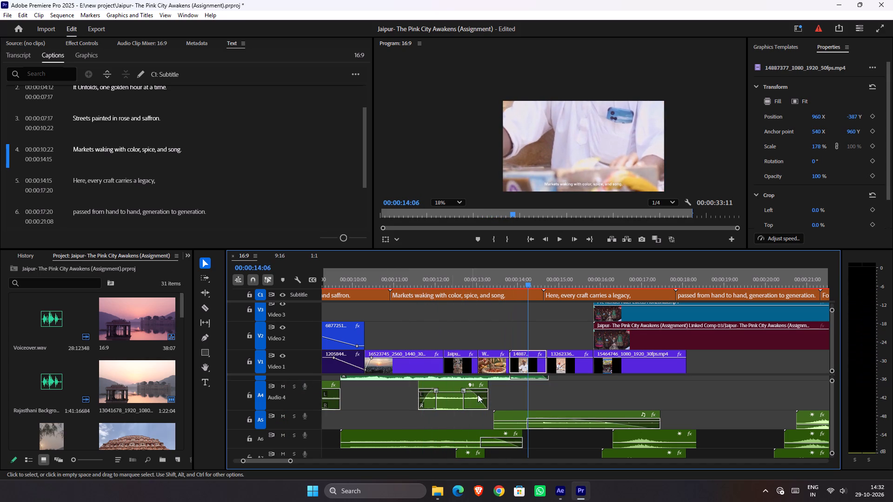
Extend the crowd chatter clip's end to 00:00:14:06, lengthen its fade-out to about 00:00:01:16, and play into the collage animation.
left_click_drag(487, 384, 511, 390)
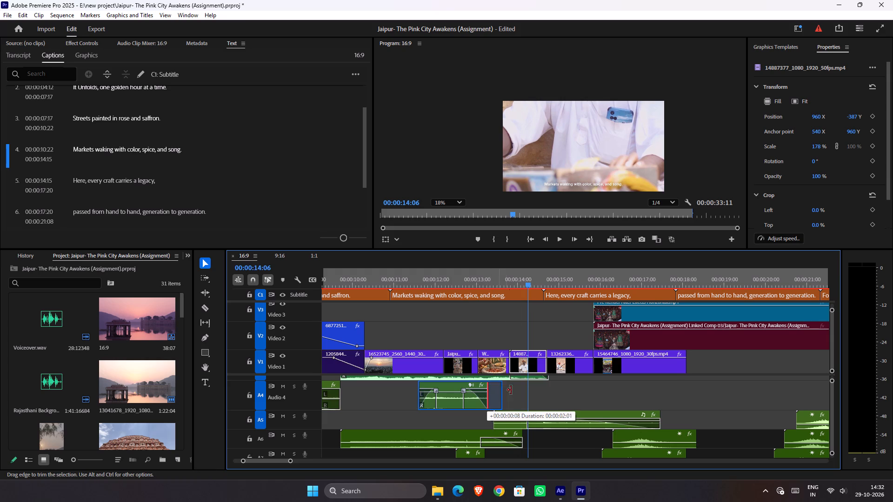
left_click_drag(511, 390, 526, 396)
left_click_drag(501, 391, 456, 388)
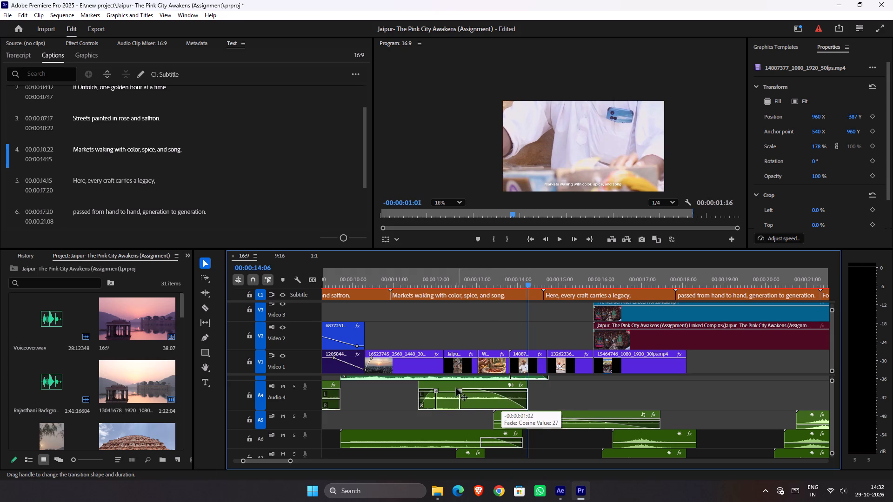
left_click_drag(456, 388, 460, 388)
left_click(398, 284)
key("space")
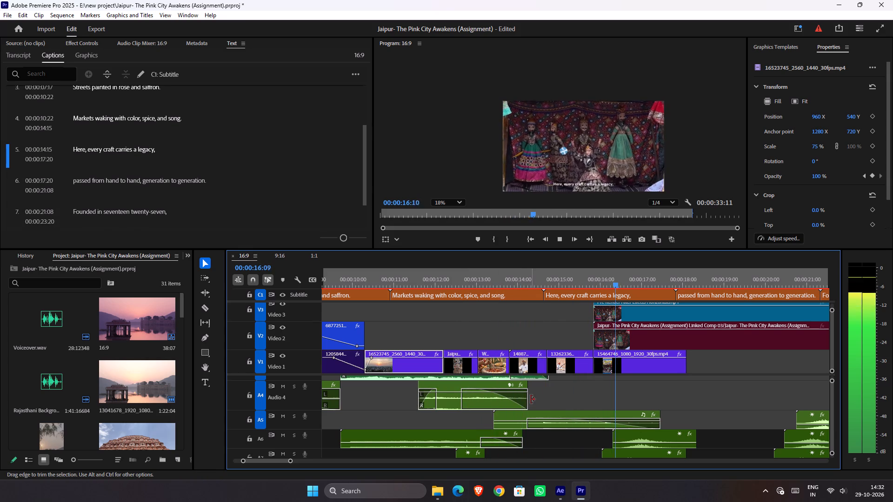
scroll(531, 399, "down", 6, "alt")
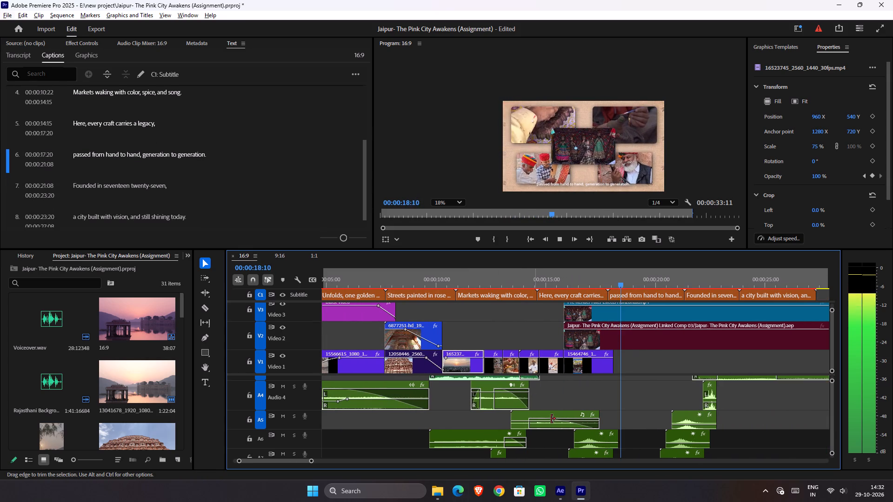
key("space")
Replay the transition into the collage animation to check the swoosh effects beneath it on Audio 6 and Audio 7.
left_click(603, 391)
left_click_drag(602, 284, 581, 288)
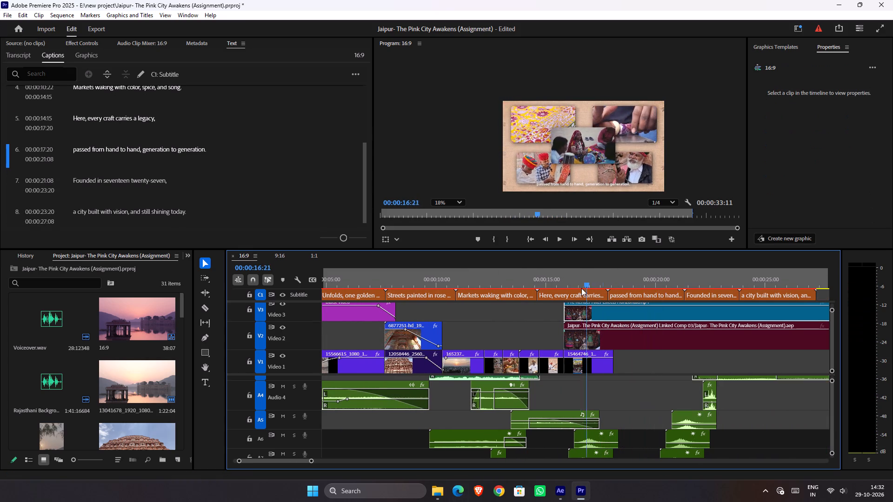
left_click_drag(581, 288, 579, 288)
scroll(597, 380, "down", 4, "alt")
scroll(600, 389, "up", 6, "alt")
scroll(553, 408, "down", 8, "ctrl")
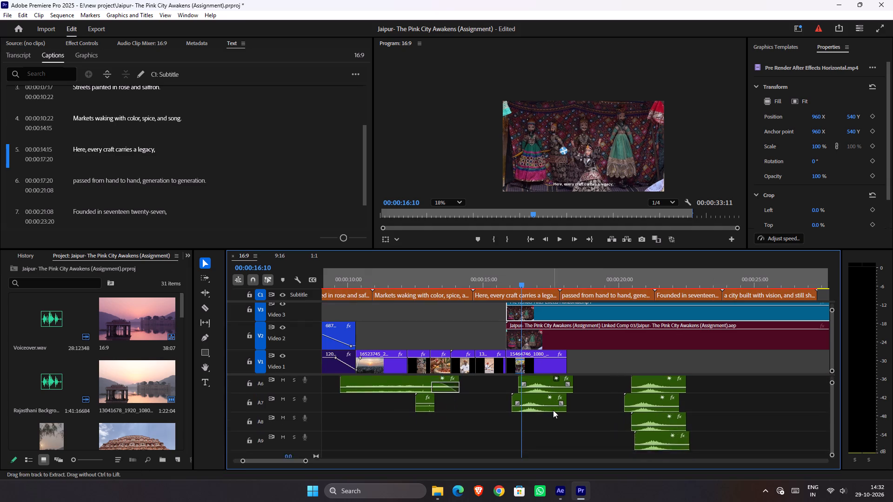
scroll(553, 410, "down", 2, "ctrl")
scroll(551, 407, "up", 5, "ctrl")
scroll(539, 421, "up", 7, "alt")
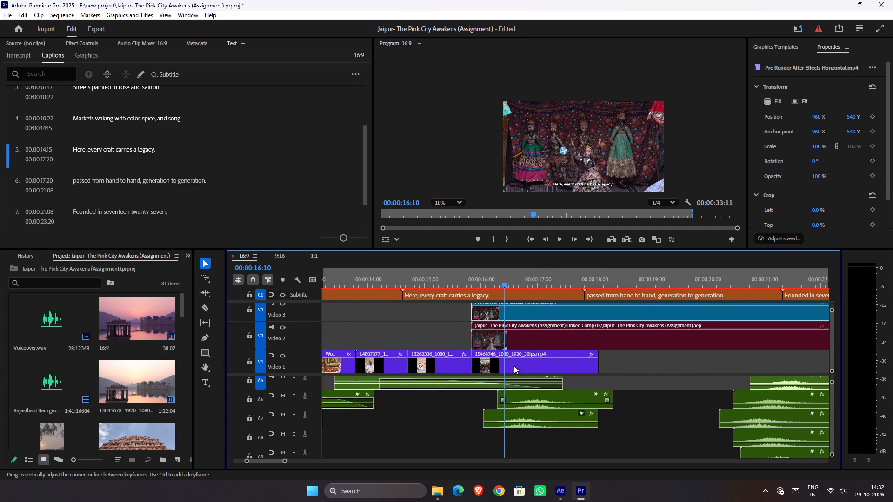
left_click_drag(500, 284, 456, 285)
key("space")
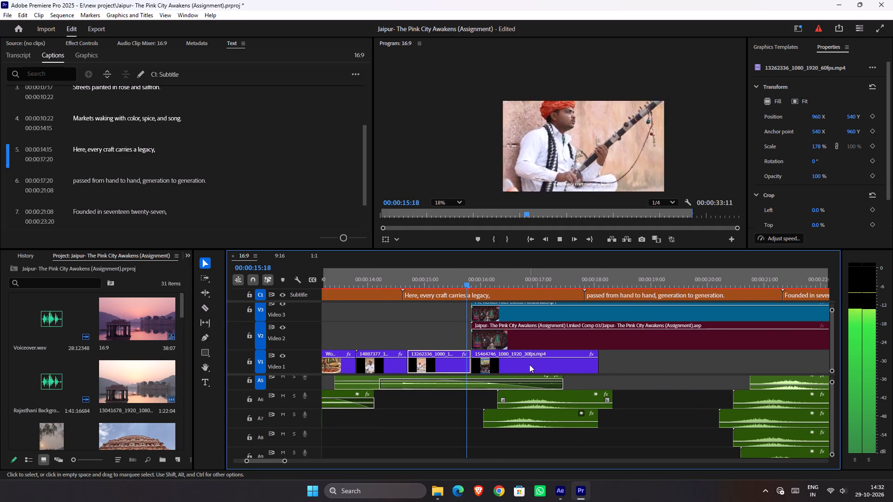
key("space")
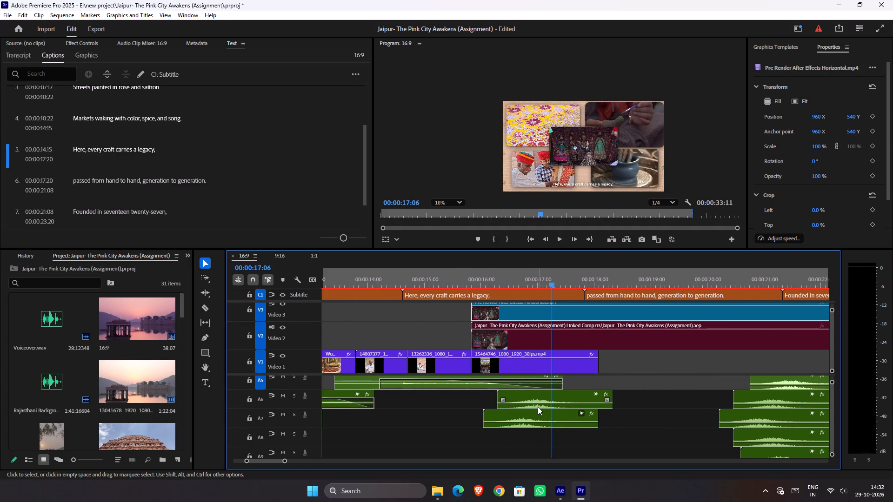
Set the volume level of the first collage swoosh clip on Audio 7 to -20 dB.
left_click(538, 419)
left_click(90, 42)
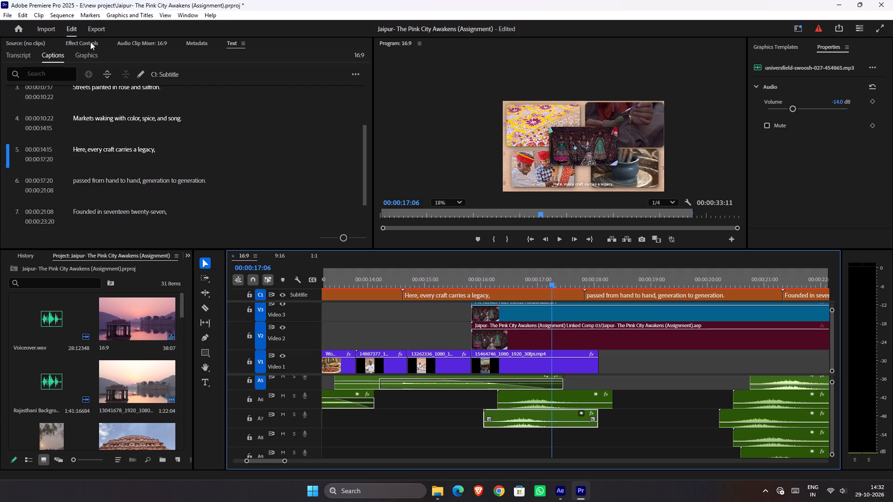
left_click(11, 83)
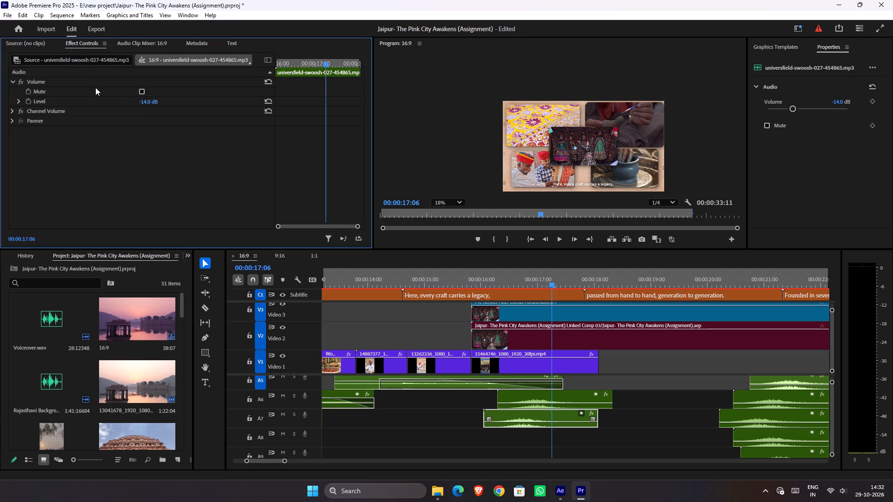
left_click(146, 101)
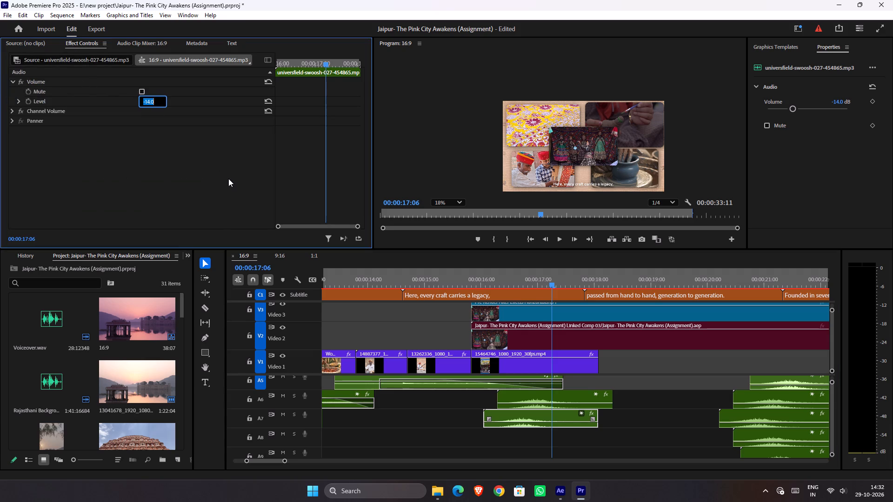
key("minus")
type("18")
key("BackSpace")
key("BackSpace")
type("20")
key("Return")
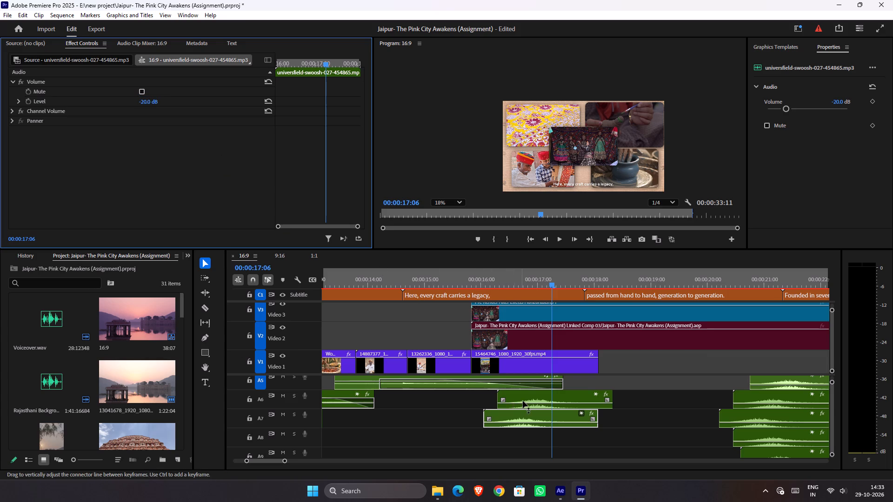
Set the overlapping swoosh clip on Audio 6 to -20 dB and replay the start of the collage animation.
left_click(523, 401)
left_click(153, 102)
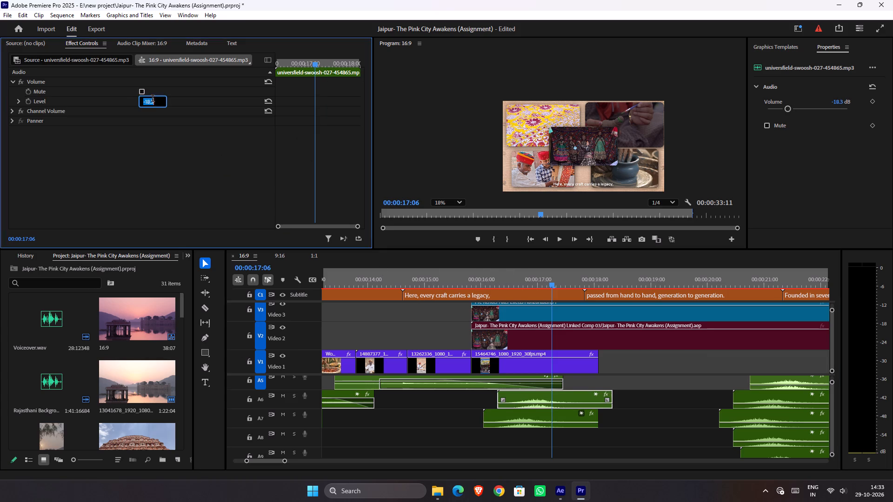
key("minus")
type("20")
key("Return")
left_click_drag(511, 279, 453, 281)
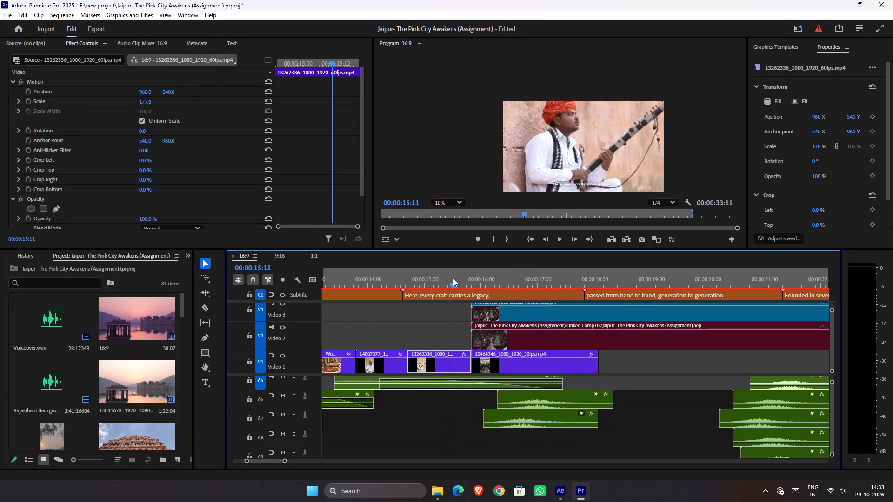
key("space")
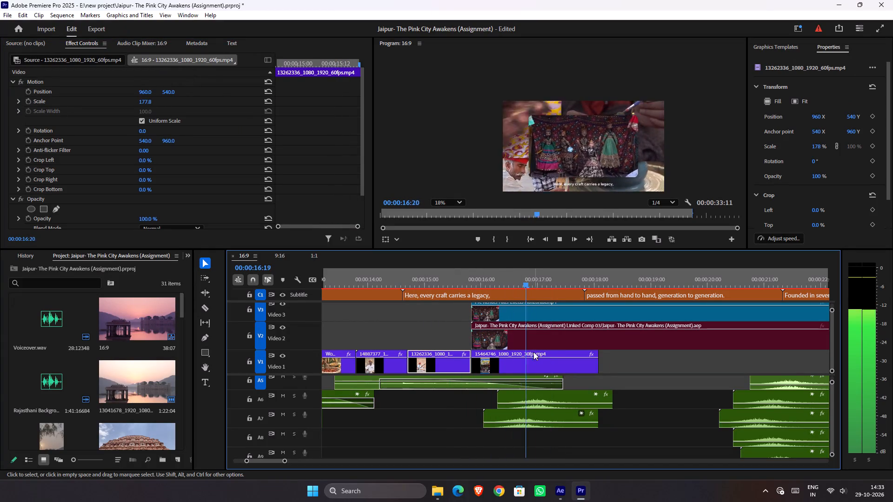
key("space")
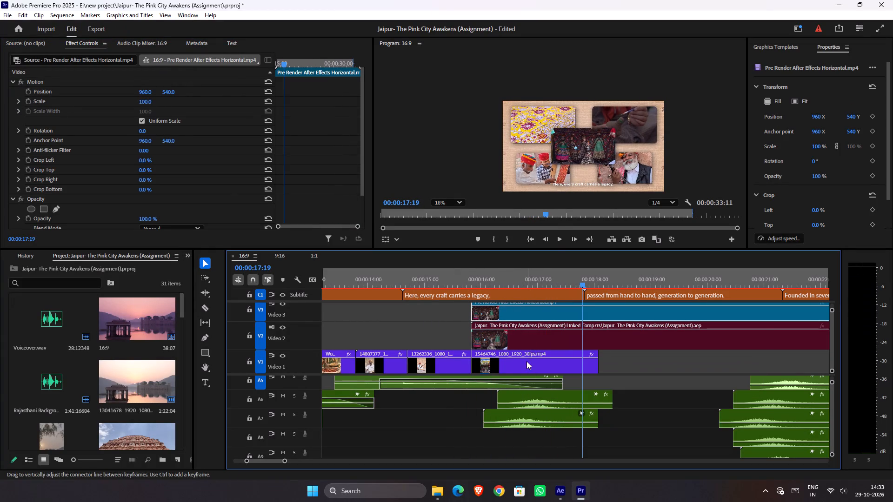
Duplicate the collage swoosh clip from Audio 6 onto Audio 8 and Audio 9, with both copies starting slightly later than the original.
left_click_drag(519, 281, 491, 284)
key("space")
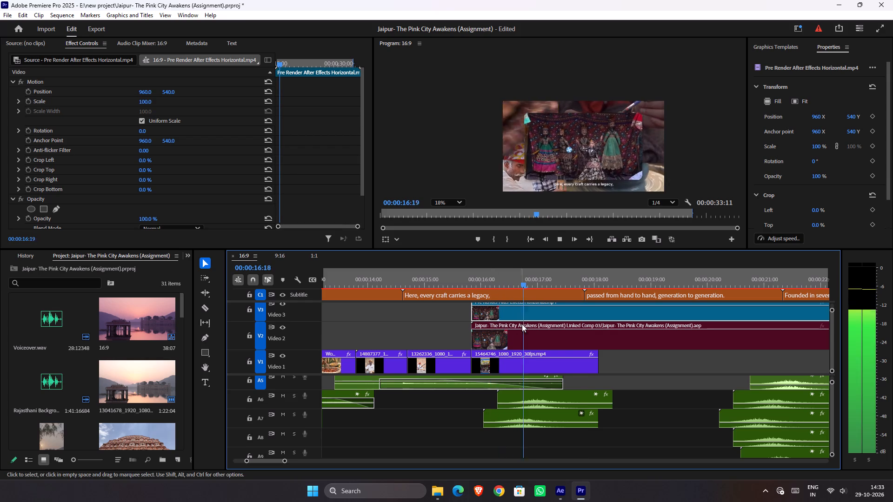
key("space")
left_click_drag(542, 396, 553, 428, "alt")
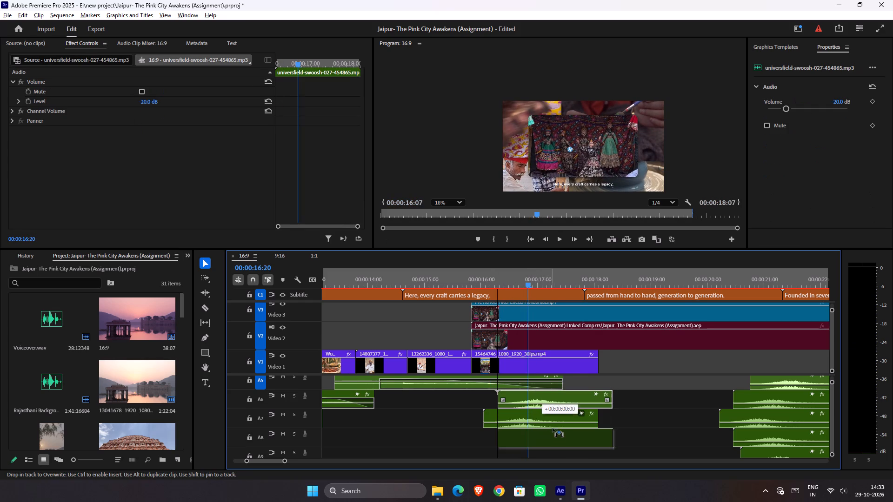
left_click_drag(553, 428, 553, 428, "alt")
key("ctrl+z")
left_click_drag(554, 395, 553, 435, "alt")
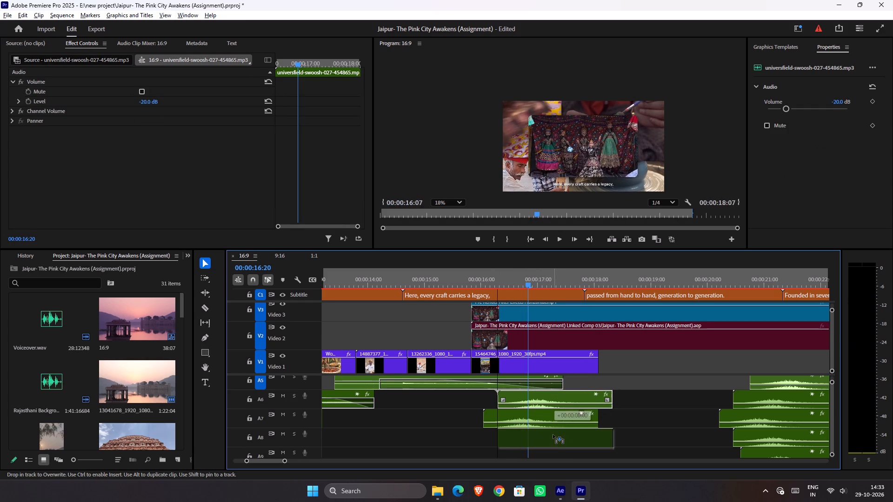
left_click_drag(553, 435, 555, 435, "alt")
left_click_drag(555, 433, 566, 430)
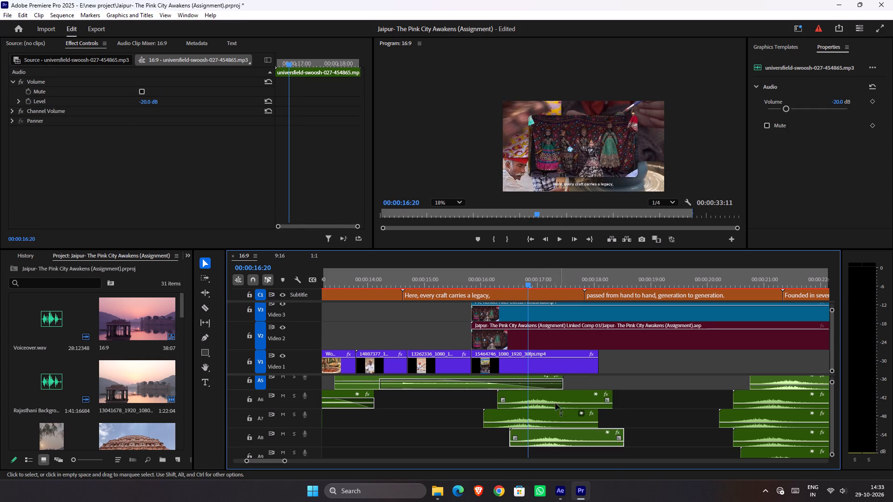
left_click_drag(554, 436, 553, 452, "alt")
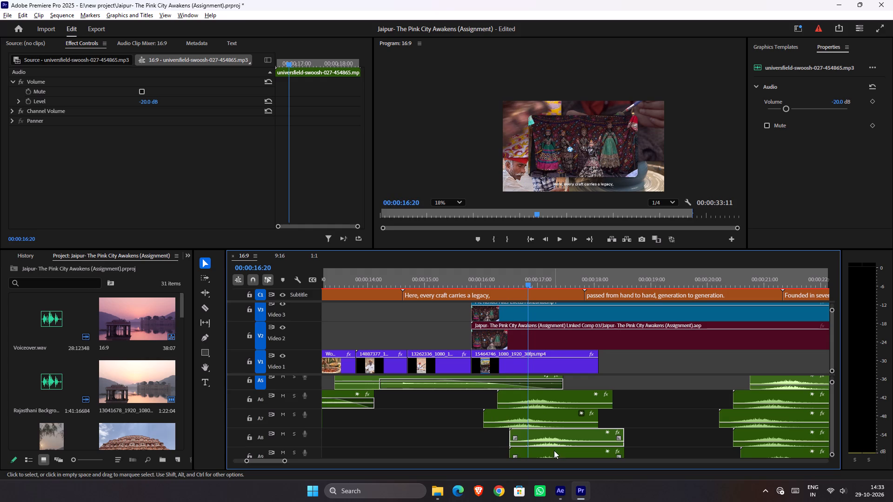
Shift the Audio 9 swoosh copy slightly later than the Audio 8 copy and replay the collage opening to check the staggered swooshes.
left_click_drag(485, 286, 455, 289)
key("space")
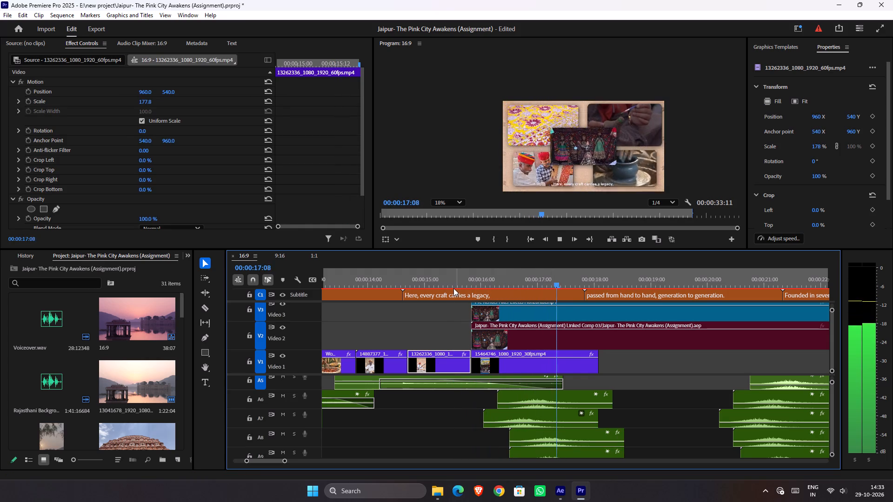
key("space")
scroll(534, 377, "down", 5, "ctrl")
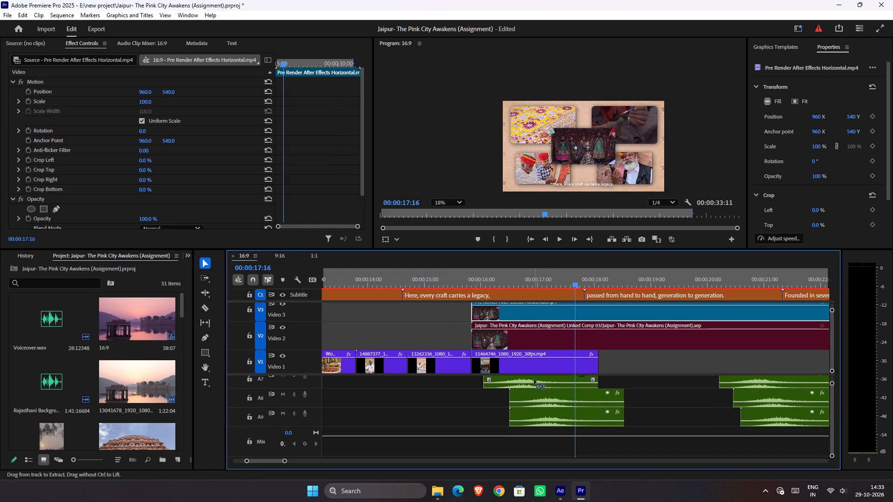
left_click_drag(549, 411, 567, 412)
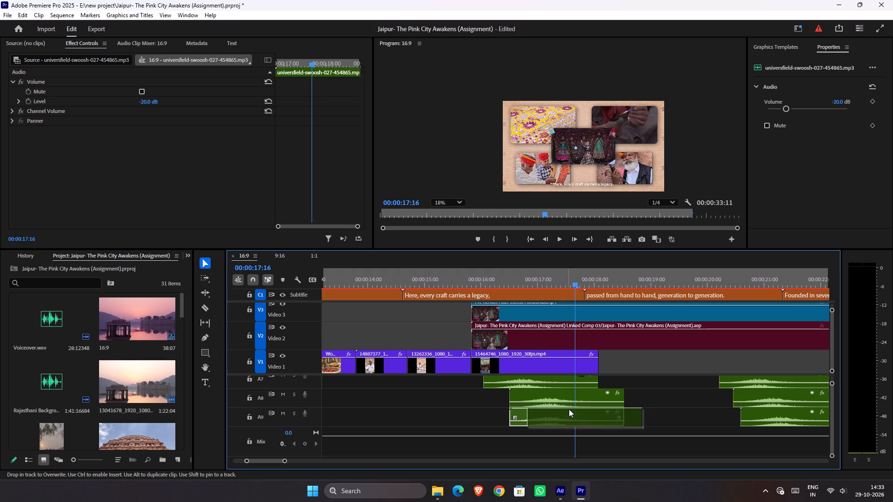
left_click_drag(528, 285, 447, 289)
key("space")
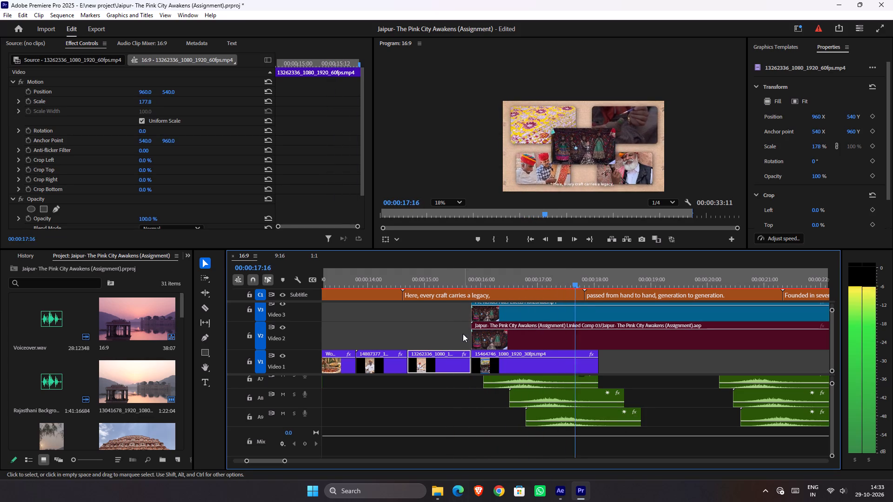
key("space")
left_click_drag(580, 411, 578, 412)
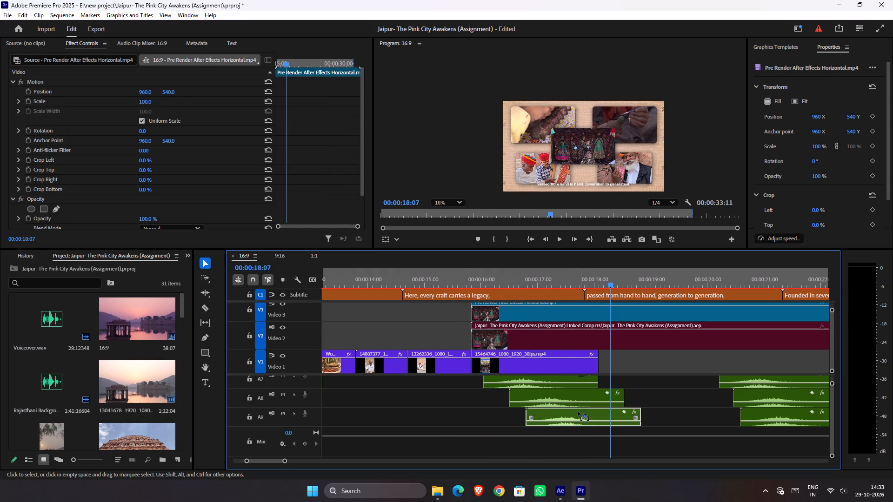
left_click_drag(578, 412, 576, 414)
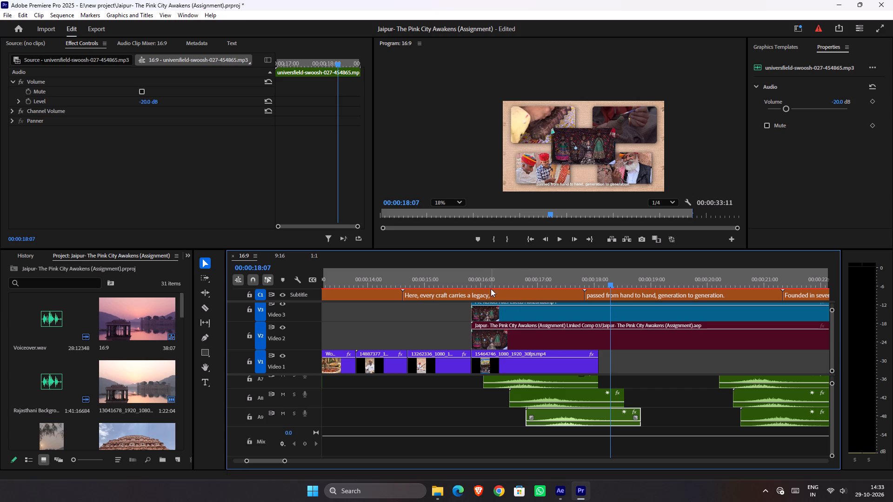
Play the collage animation through into the 1727 city scene and inspect the rendered frames around 00:00:23:01.
left_click_drag(491, 284, 436, 298)
key("space")
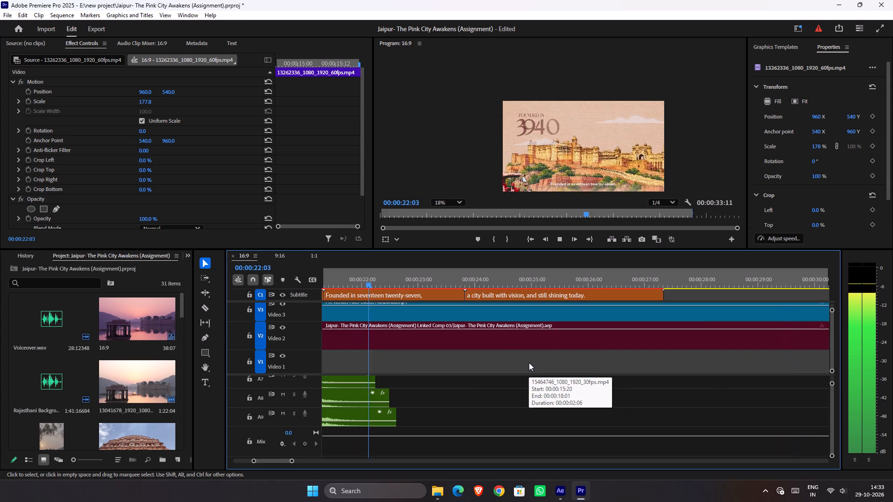
scroll(529, 363, "down", 12, "alt")
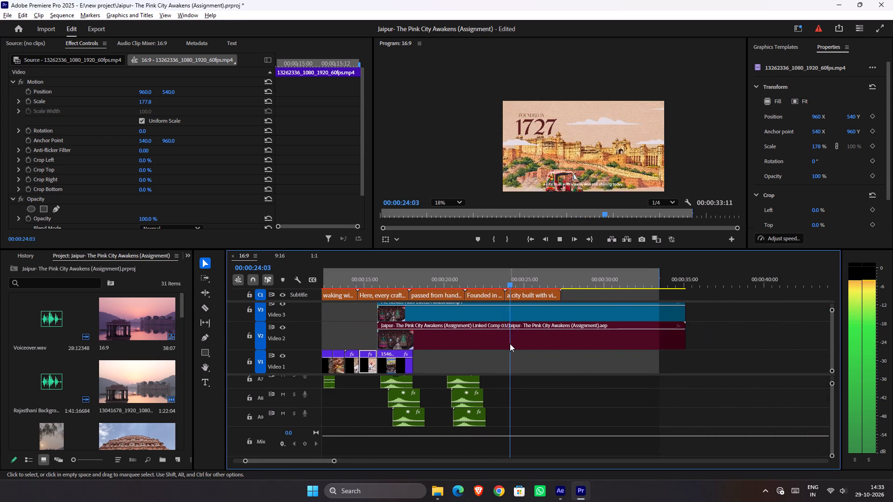
scroll(510, 343, "down", 7, "alt")
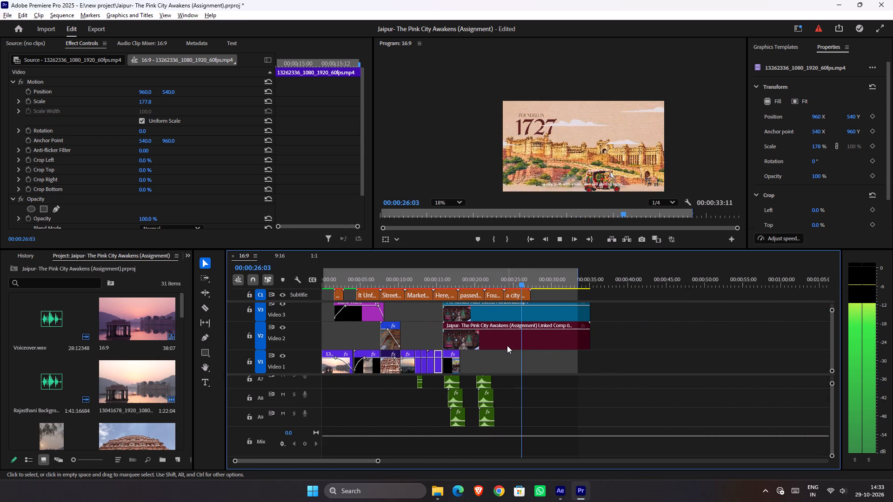
key("space")
left_click(508, 318)
key("space")
left_click(499, 284)
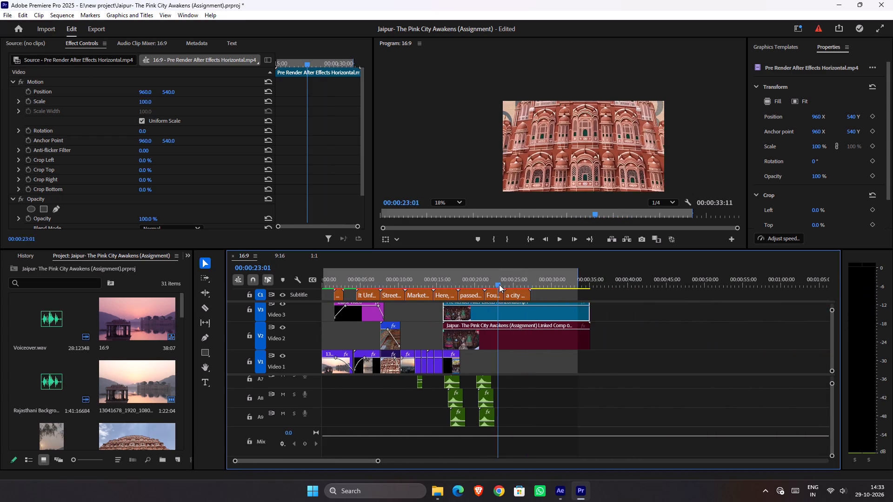
Save the project.
key("ctrl+s")
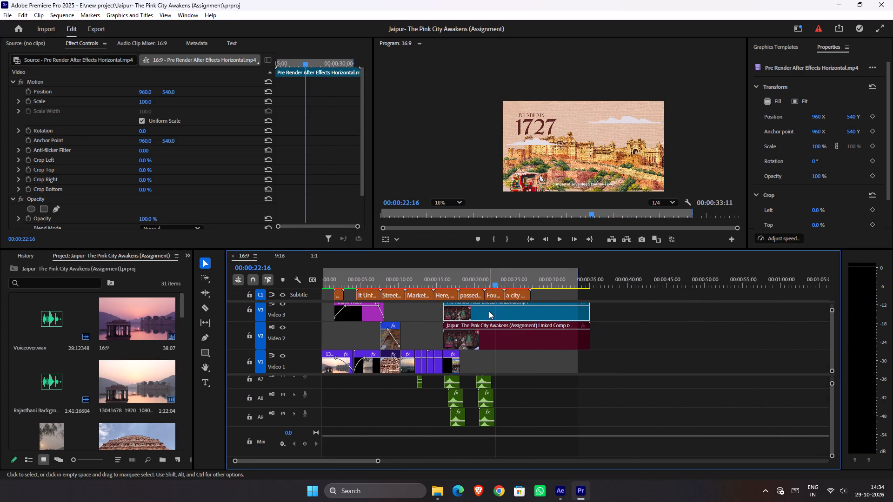
Replace the horizontal After Effects pre-render on Video 3 with Fixed.mp4 from the new project folder, starting at 00:00:15:20.
key("Delete")
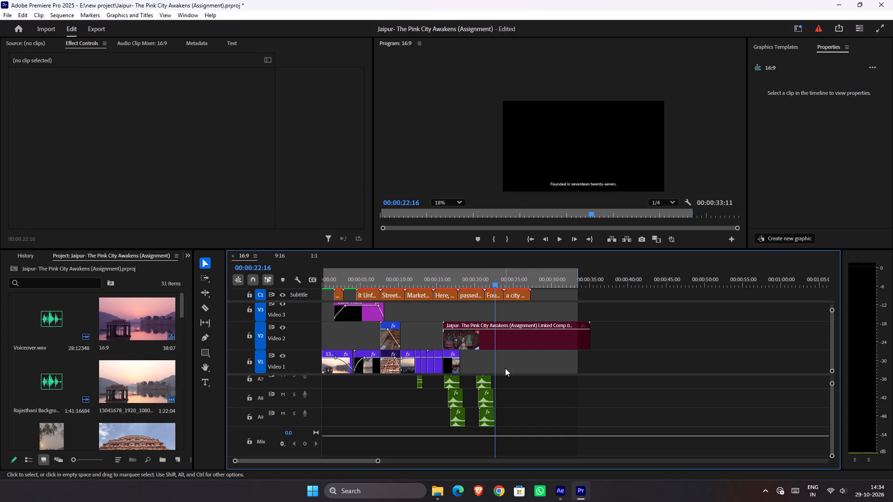
key("alt+Tab")
key("alt+Tab")
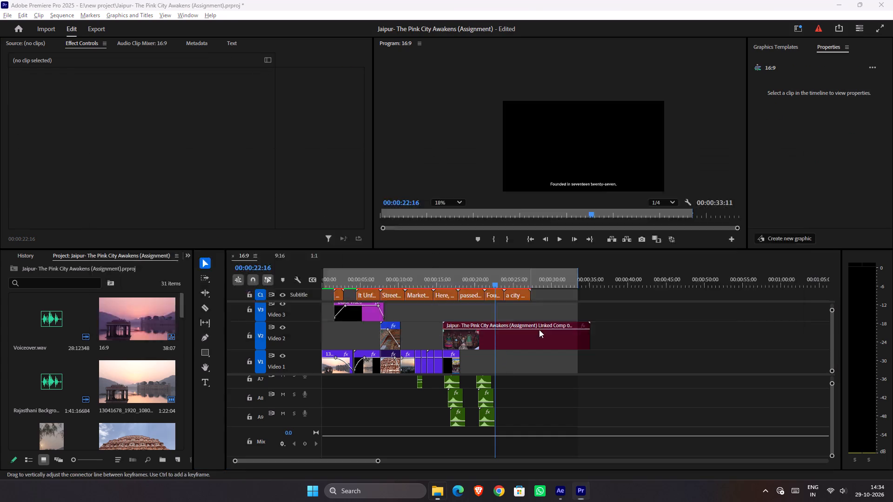
left_click_drag(446, 294, 440, 332)
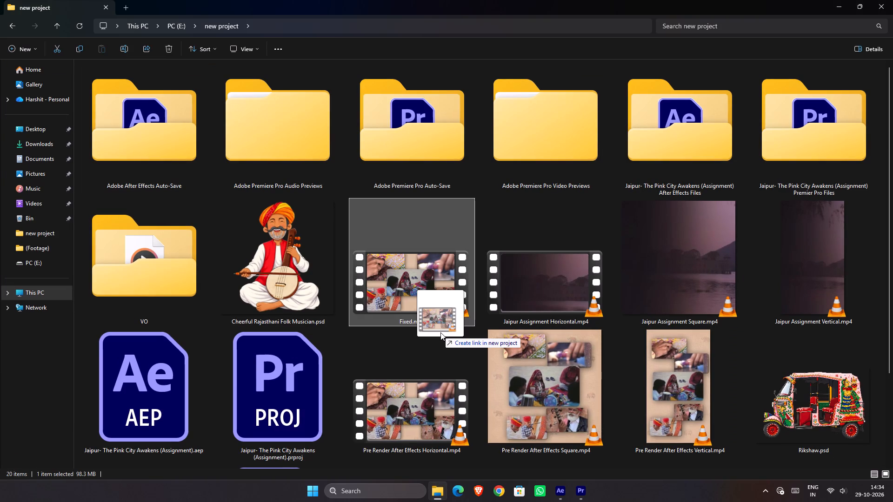
left_click_drag(440, 332, 464, 331)
key("alt+Tab")
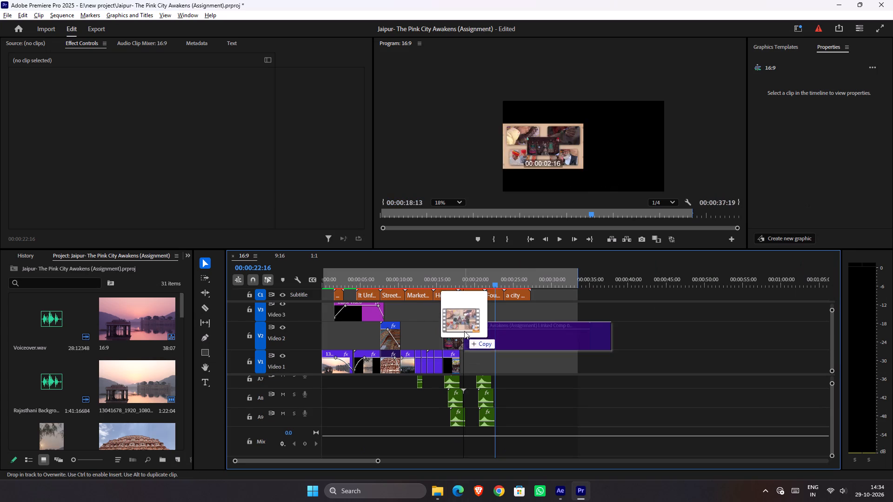
left_click_drag(464, 331, 443, 313)
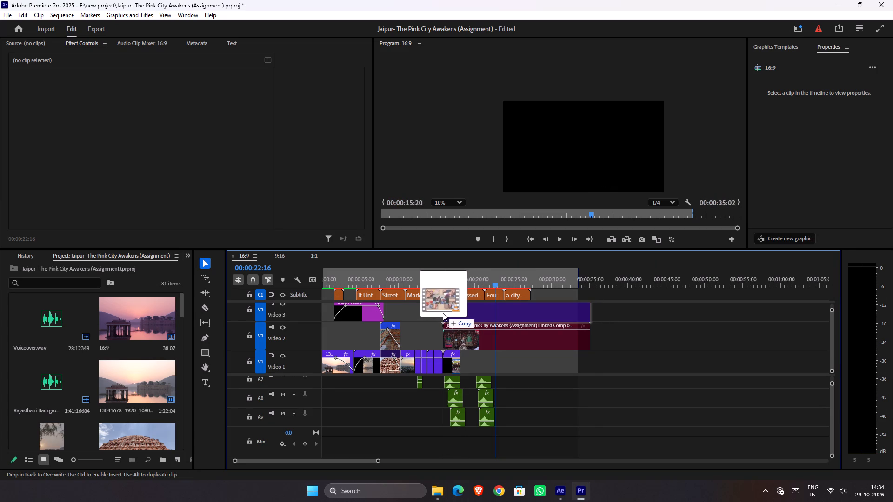
left_click_drag(443, 313, 441, 313)
left_click(457, 280)
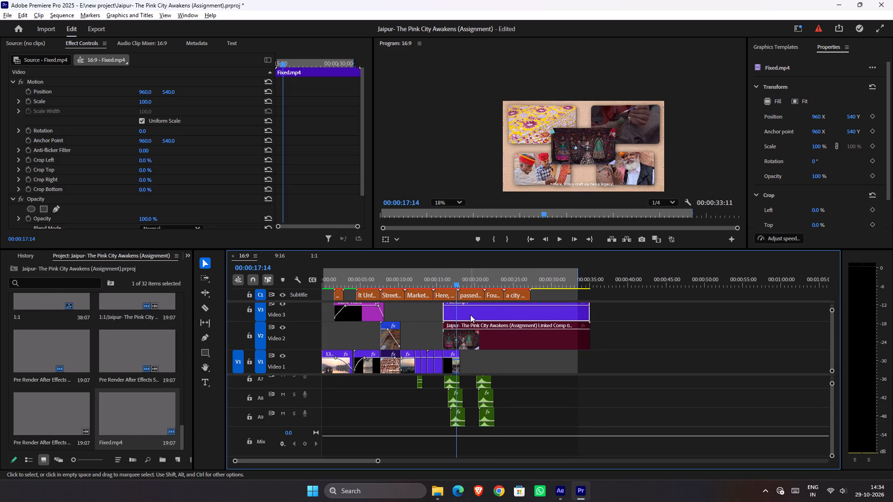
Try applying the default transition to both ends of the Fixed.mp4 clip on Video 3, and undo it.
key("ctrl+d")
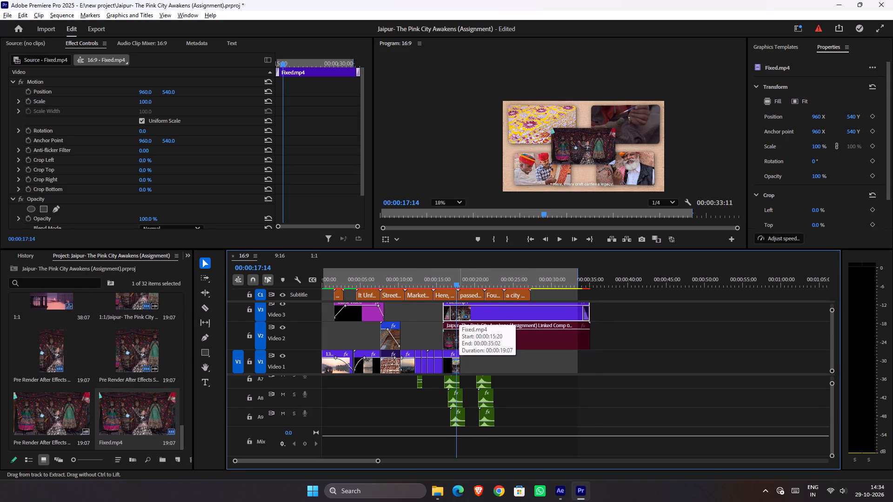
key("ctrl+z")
Save the project with the Fixed.mp4 replacement in place.
left_click(465, 317)
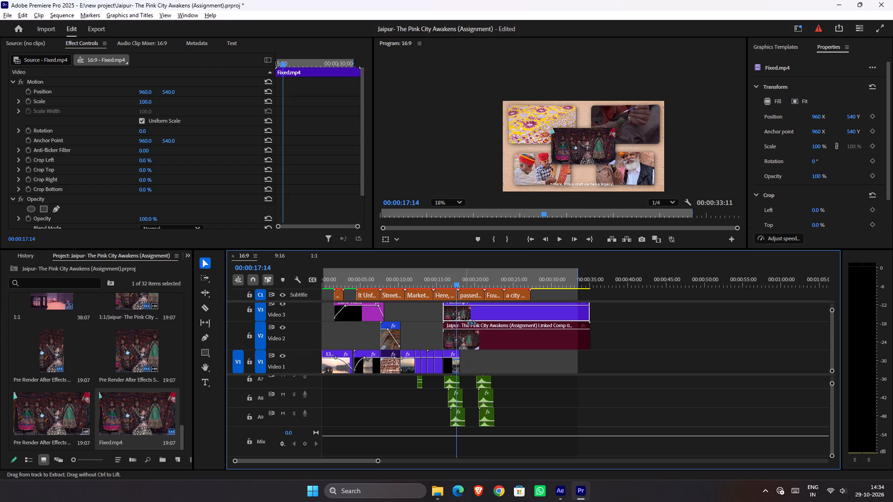
key("ctrl+s")
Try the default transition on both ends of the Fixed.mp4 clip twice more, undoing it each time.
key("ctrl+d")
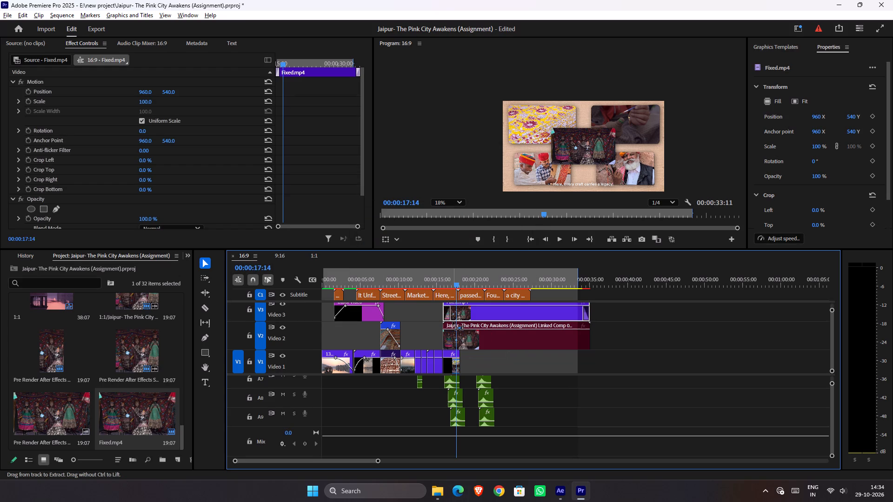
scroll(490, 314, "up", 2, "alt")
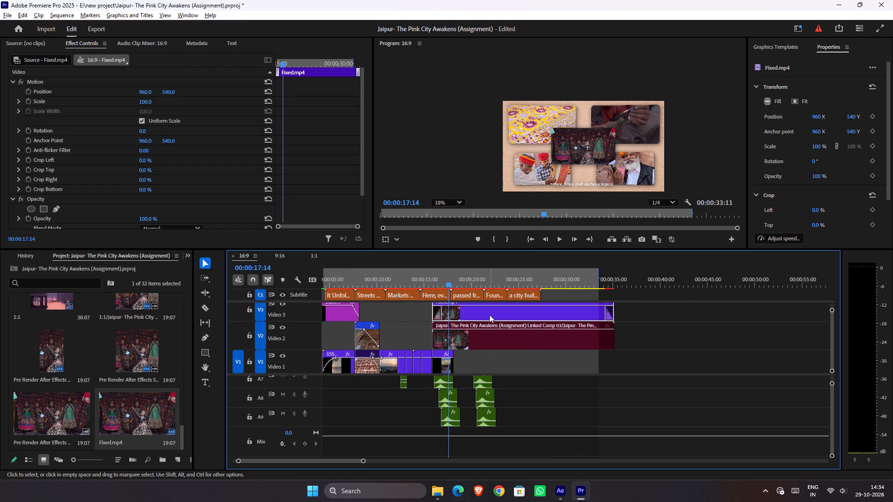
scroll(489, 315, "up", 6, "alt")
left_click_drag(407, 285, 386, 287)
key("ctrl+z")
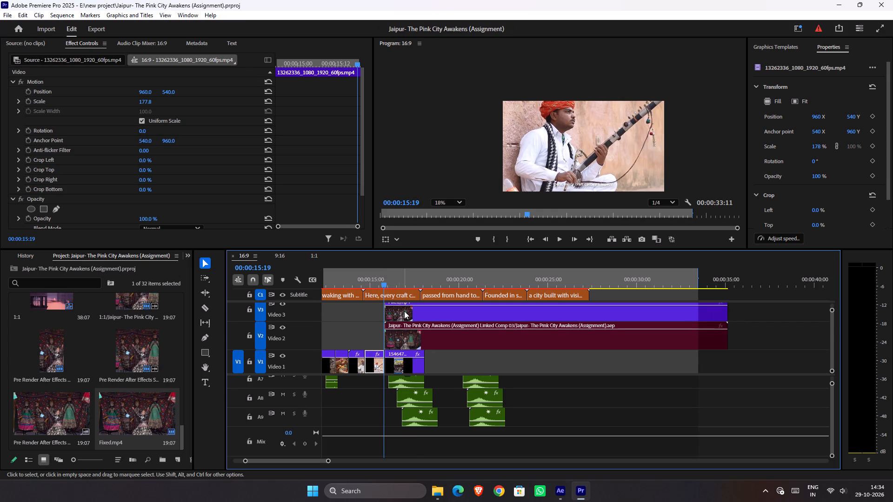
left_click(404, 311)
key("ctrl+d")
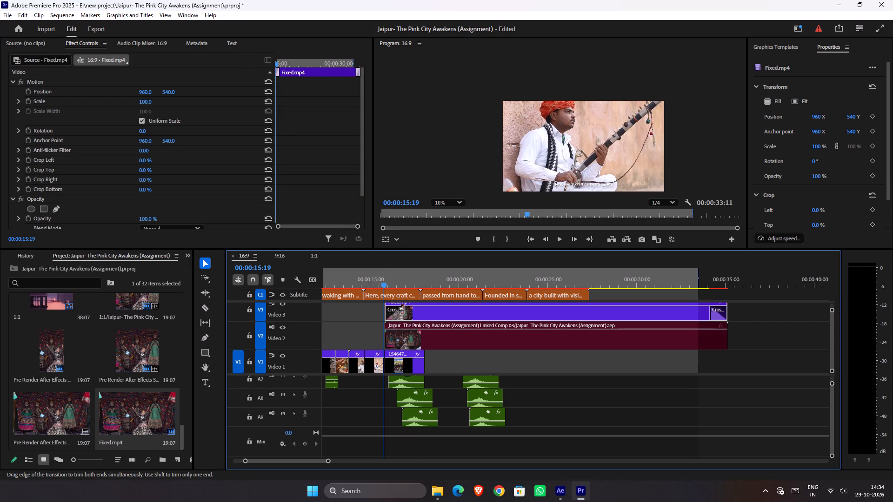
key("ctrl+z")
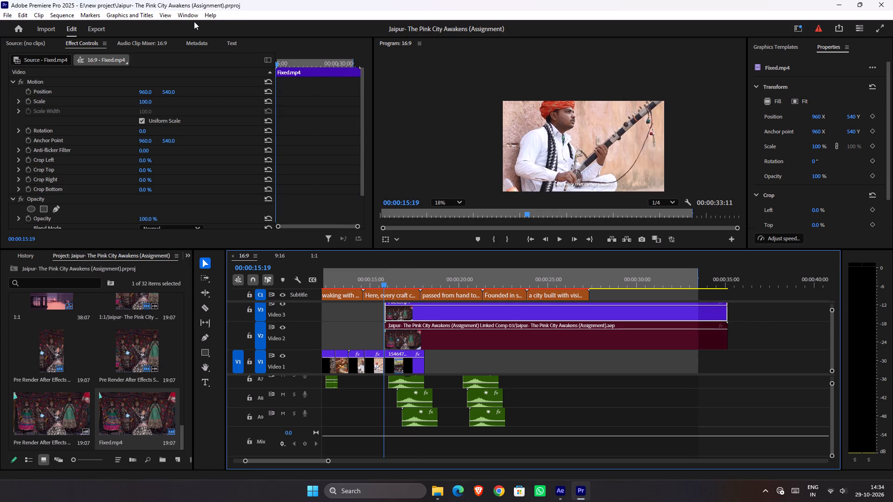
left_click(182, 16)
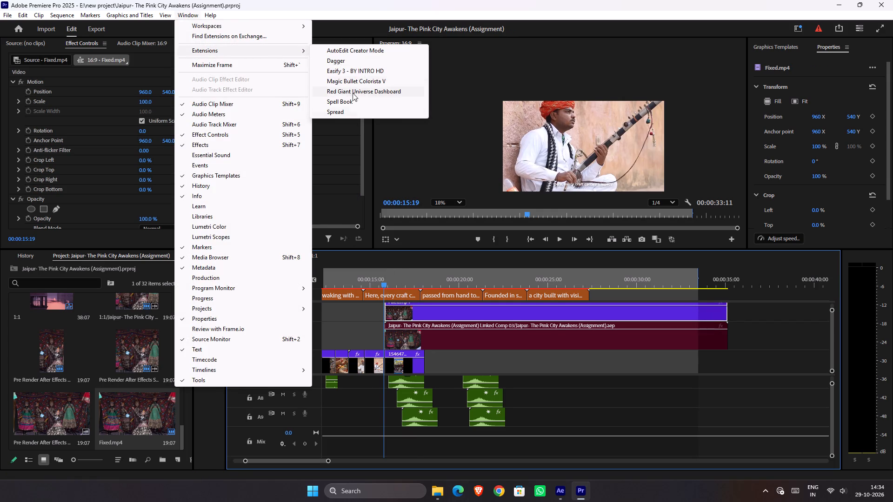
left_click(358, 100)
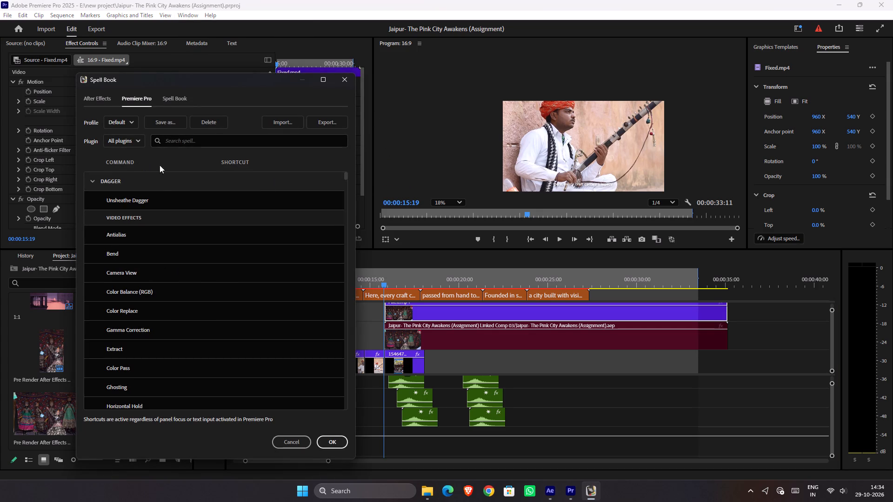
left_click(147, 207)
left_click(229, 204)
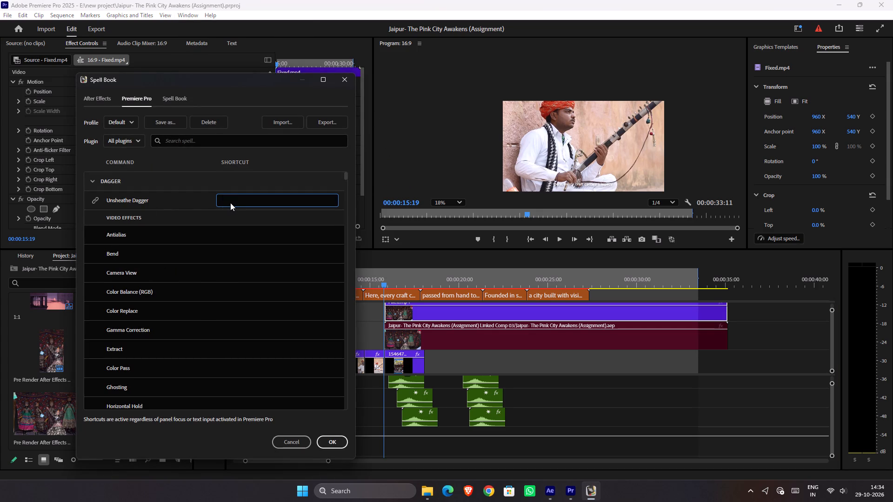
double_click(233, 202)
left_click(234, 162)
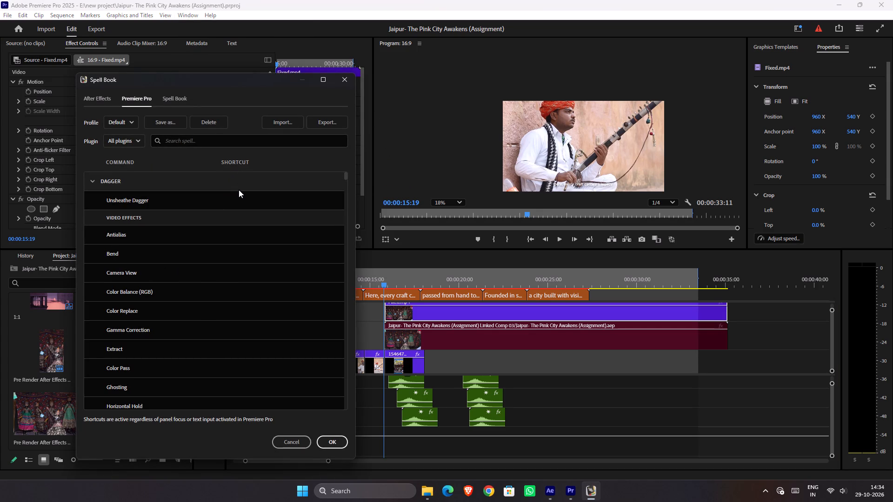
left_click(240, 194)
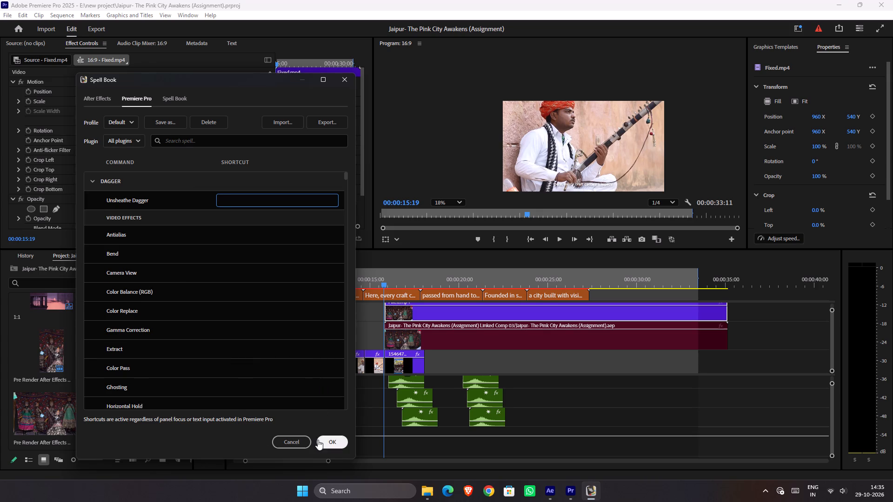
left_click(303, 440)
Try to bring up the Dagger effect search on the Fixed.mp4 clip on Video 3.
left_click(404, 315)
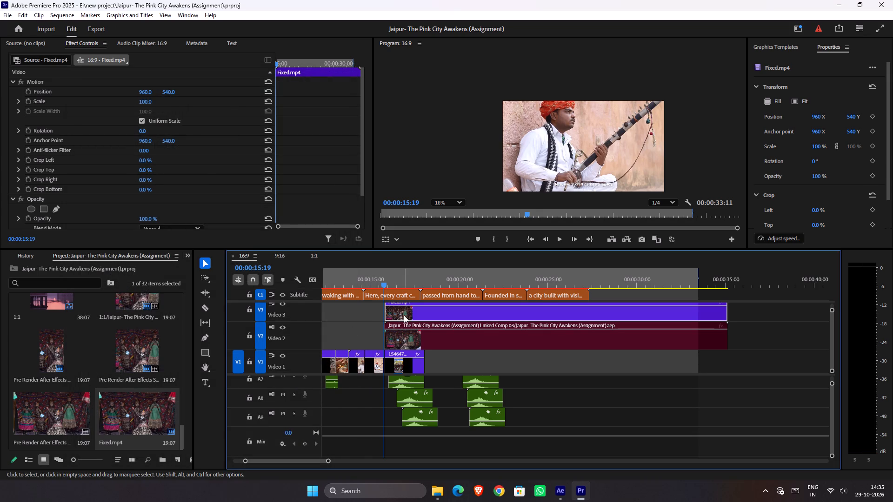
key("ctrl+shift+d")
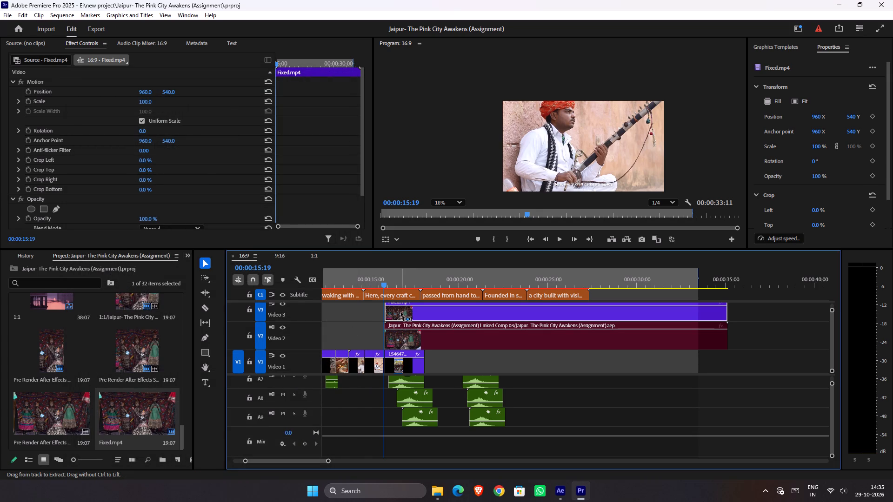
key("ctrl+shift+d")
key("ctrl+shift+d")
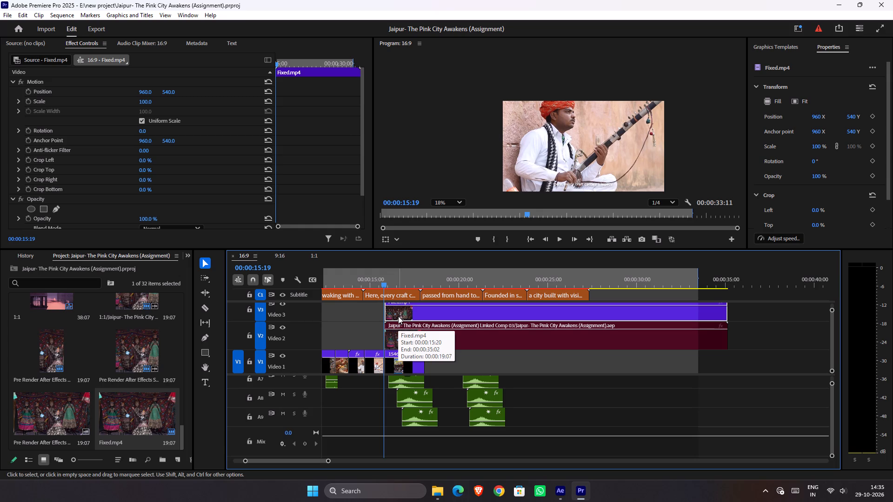
In Spell Book, assign Shift + Ctrl + D as the Premiere Pro shortcut for Unsheathe Dagger.
left_click(186, 17)
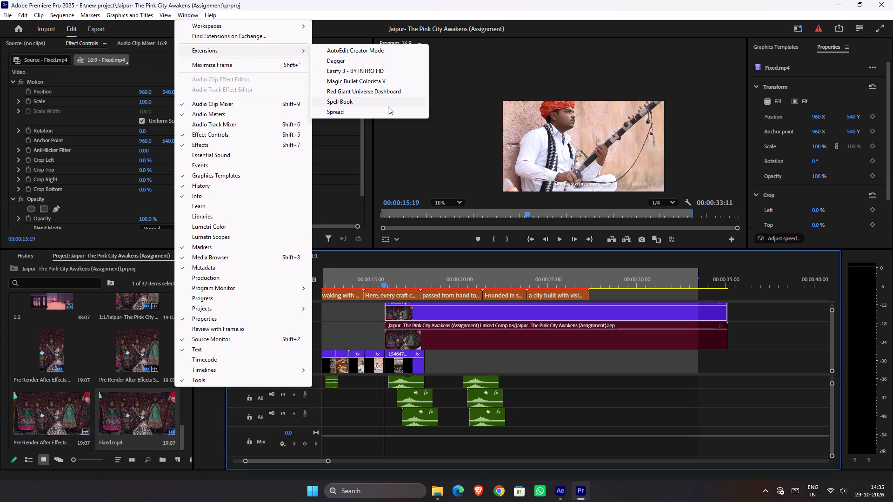
left_click(387, 106)
left_click(238, 201)
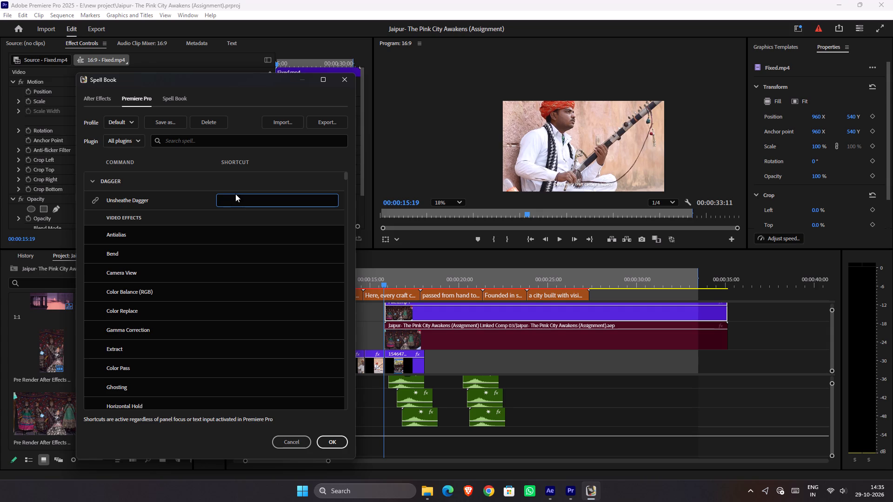
key("ctrl+shift+d")
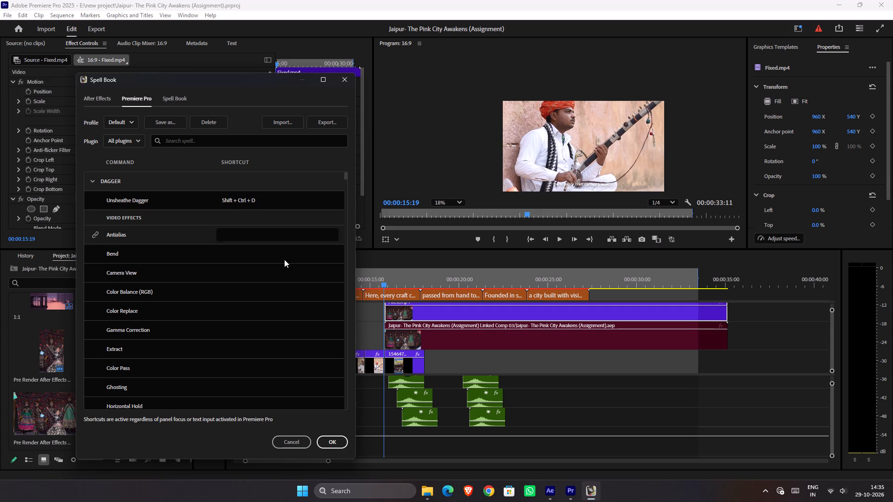
left_click(326, 441)
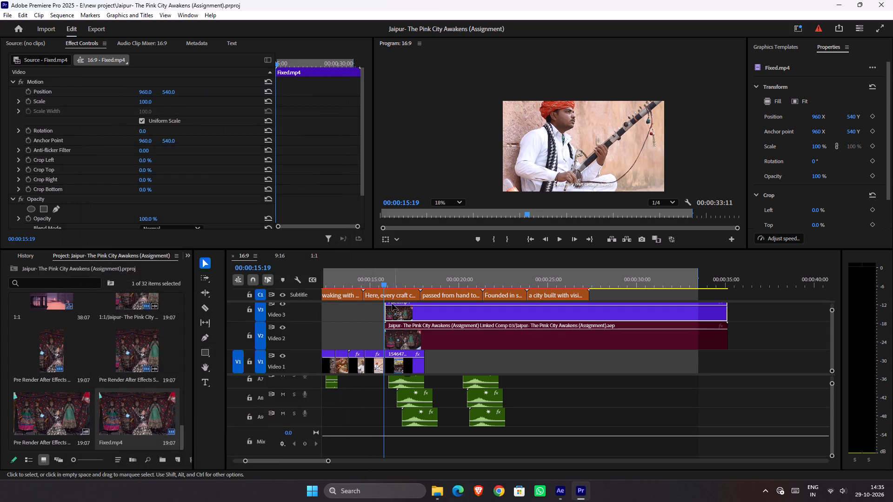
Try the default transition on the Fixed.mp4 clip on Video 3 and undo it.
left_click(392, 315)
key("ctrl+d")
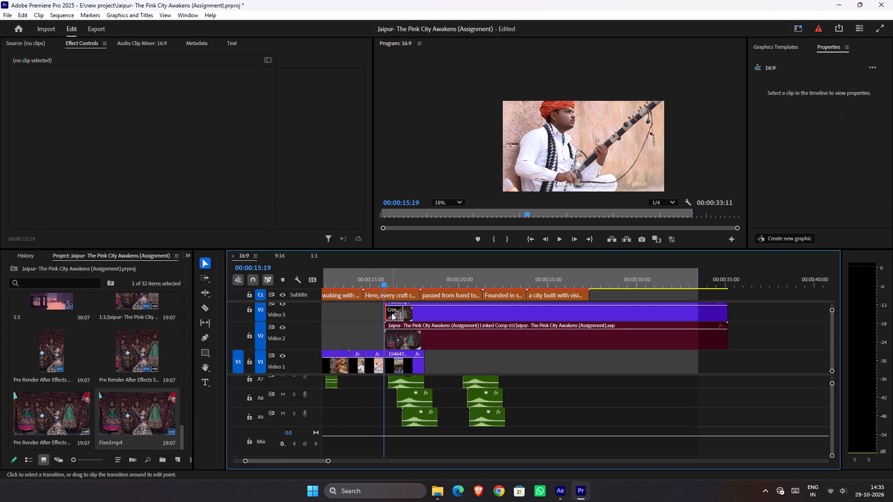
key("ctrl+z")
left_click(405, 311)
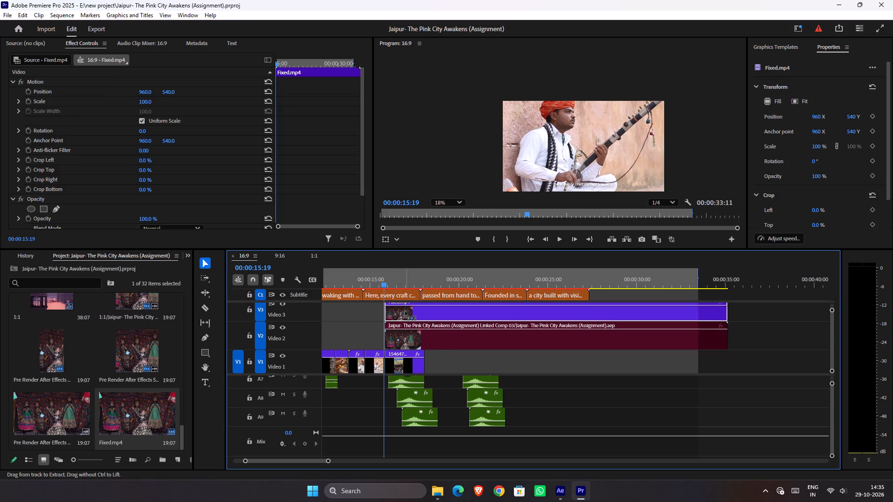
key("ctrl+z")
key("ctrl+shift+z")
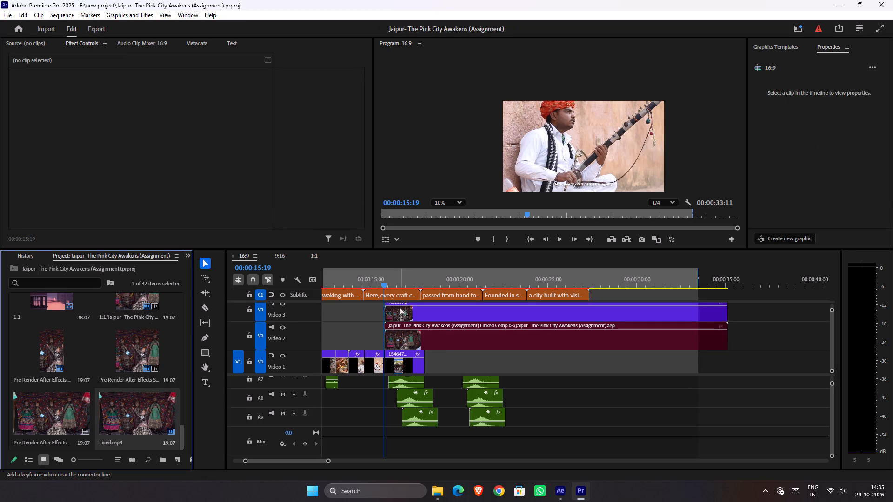
Save the project.
key("ctrl+s")
Apply the Lumetri Color effect to the Fixed.mp4 clip on Video 3 by searching Dagger for "color".
scroll(408, 308, "up", 2, "ctrl")
scroll(408, 308, "down", 2, "ctrl")
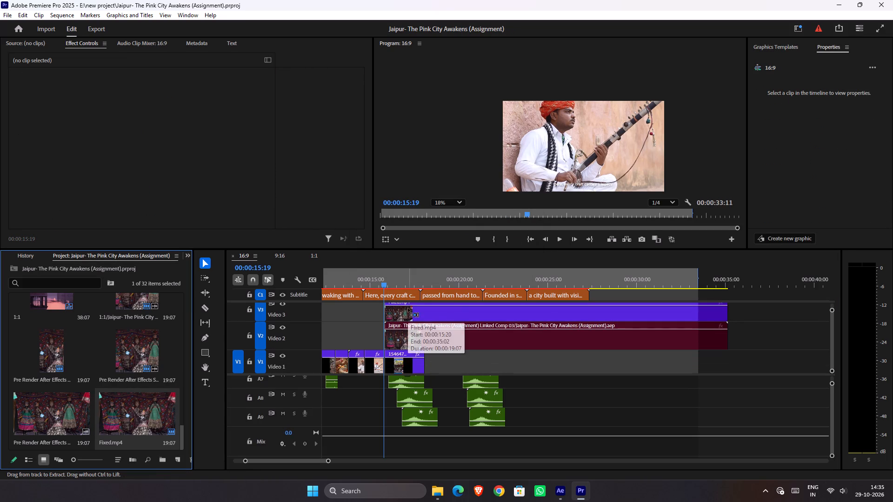
left_click(411, 310)
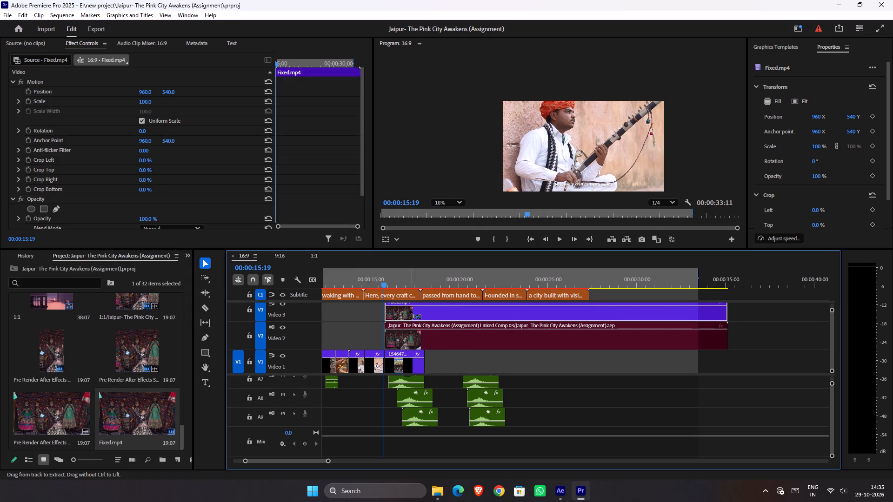
key("ctrl+shift+d")
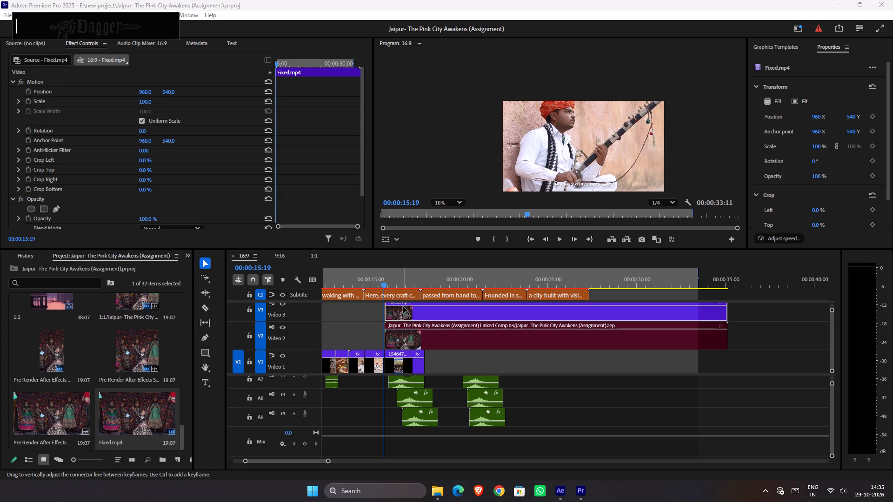
key("l")
key("y")
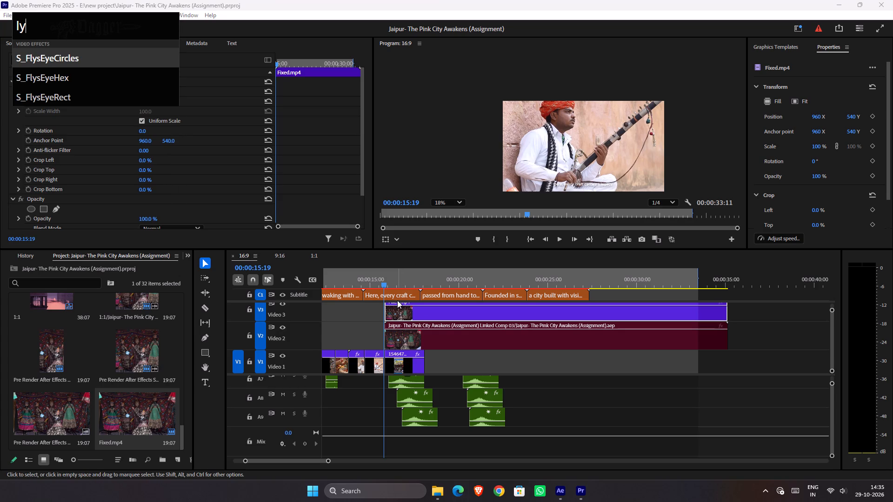
key("BackSpace")
key("BackSpace")
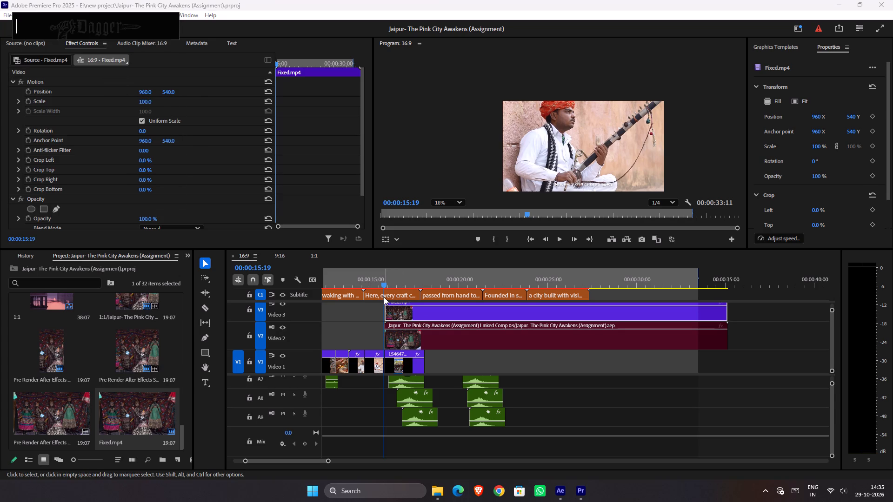
type("col")
key("o")
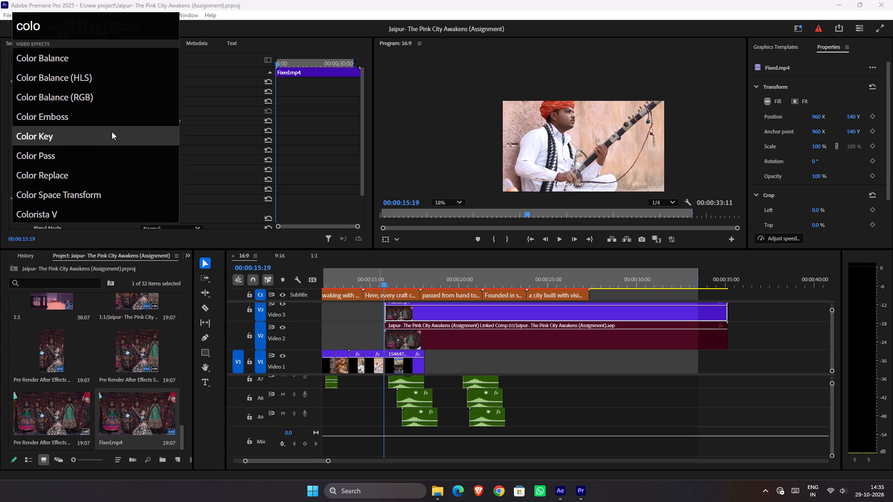
key("r")
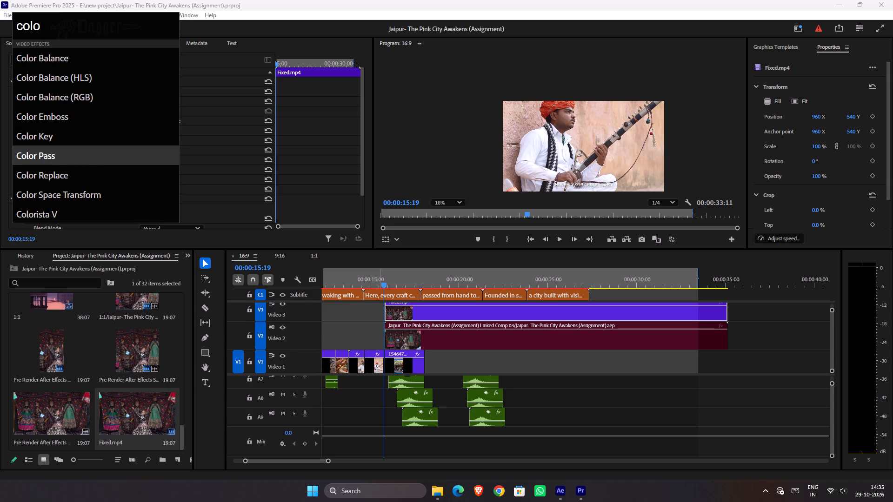
key("s")
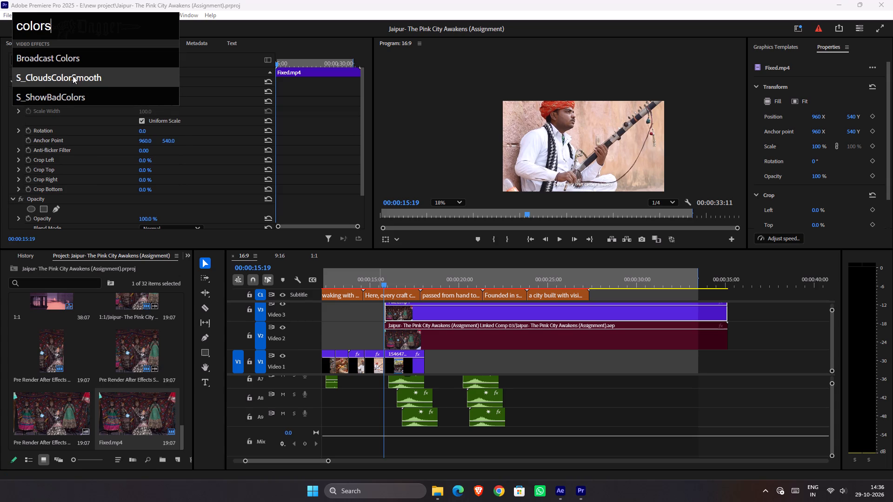
key("BackSpace")
scroll(73, 110, "down", 9)
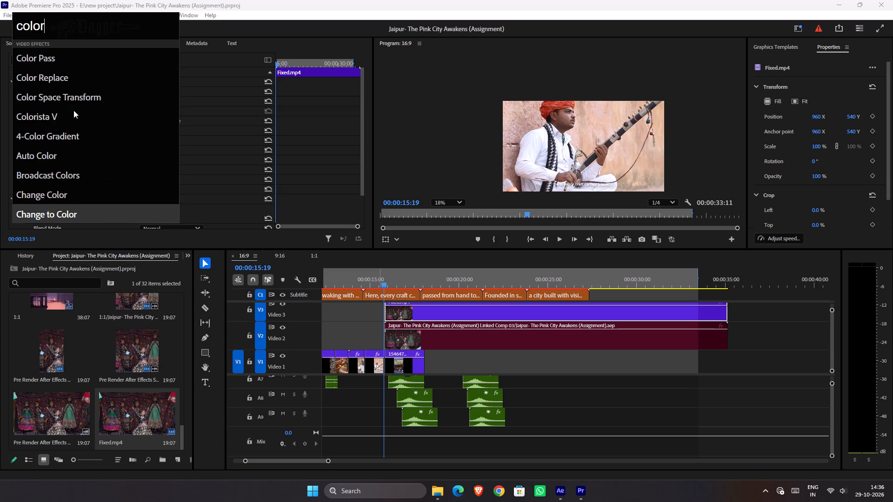
scroll(73, 110, "down", 7)
scroll(73, 109, "up", 3)
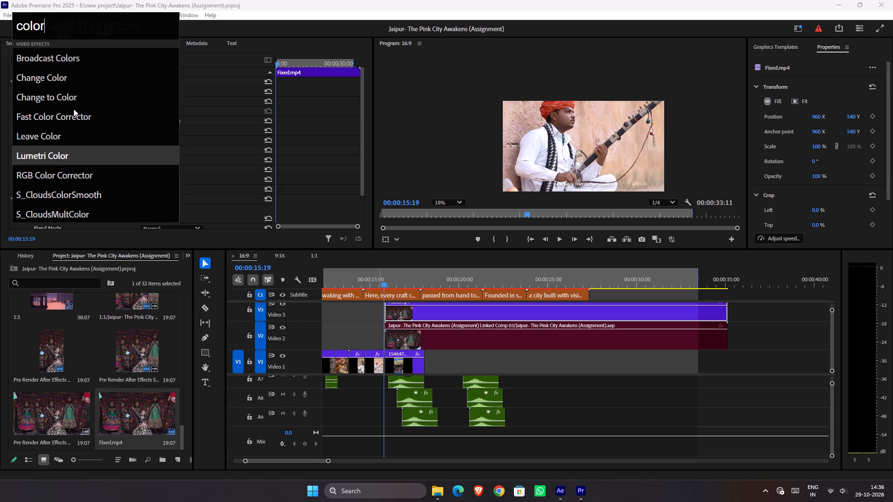
scroll(73, 109, "up", 1)
scroll(73, 109, "down", 1)
key("Return")
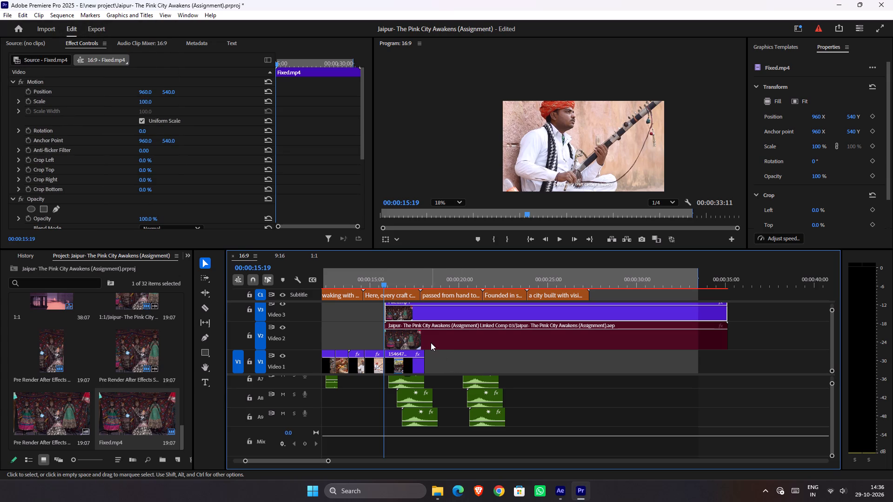
Park the playhead at 00:00:19:19 and examine the Lumetri Color Basic Correction settings of the Fixed.mp4 clip.
scroll(128, 173, "down", 1)
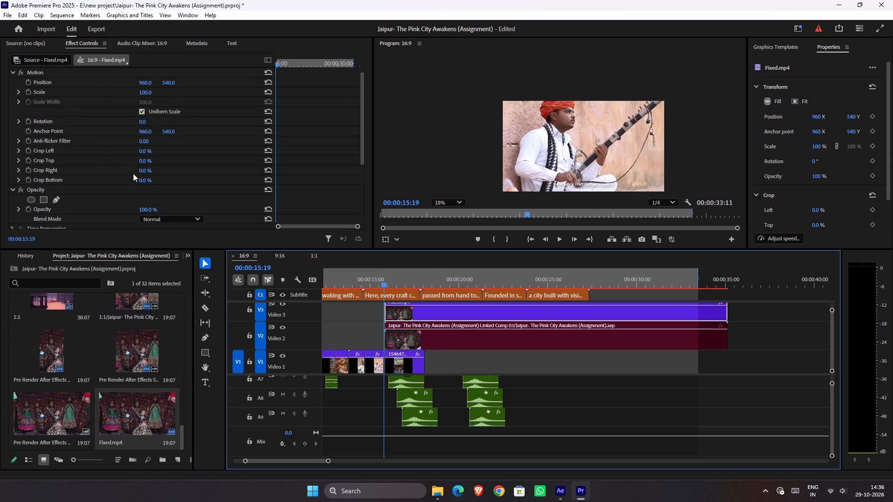
left_click(457, 290)
left_click(457, 284)
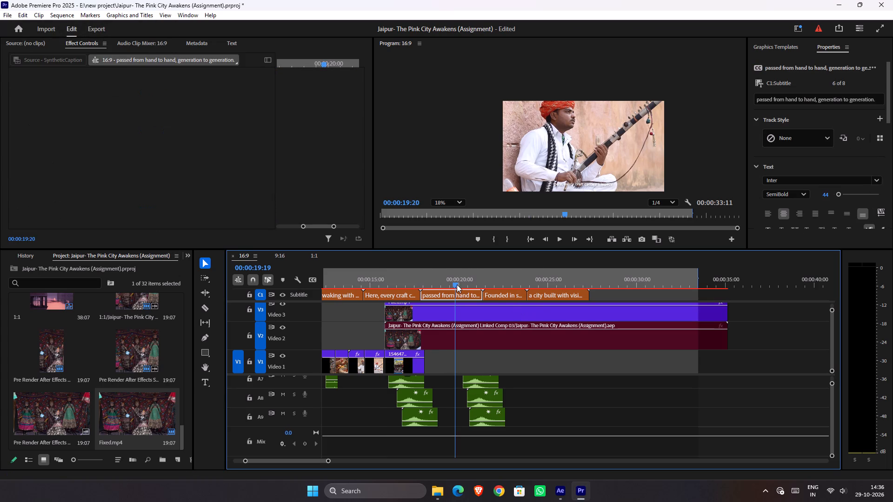
left_click(411, 313)
scroll(100, 172, "down", 13)
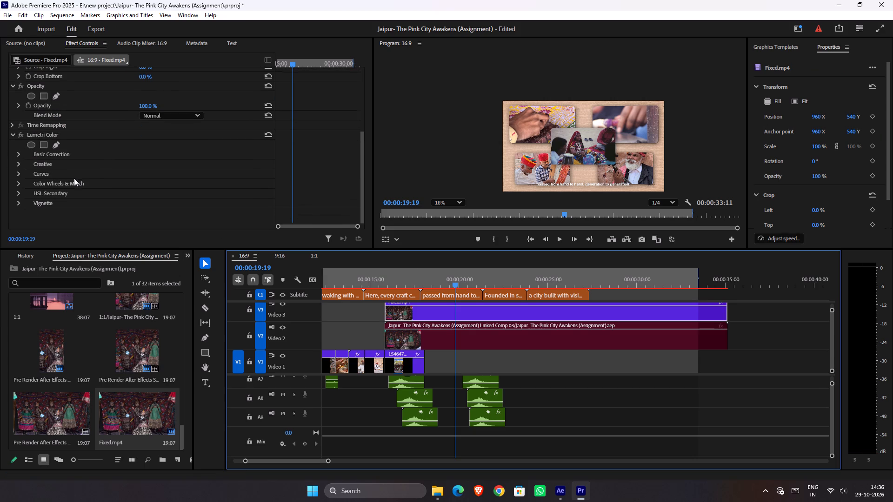
scroll(74, 178, "down", 1)
left_click(17, 157)
scroll(121, 178, "down", 6)
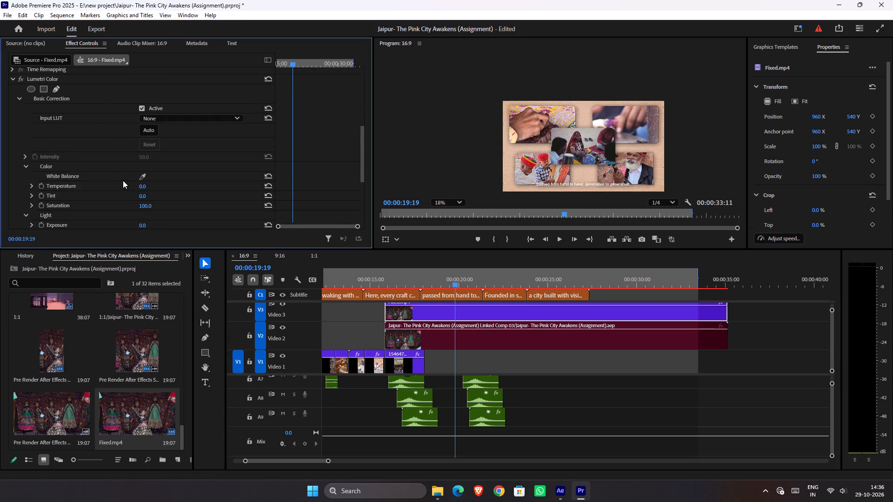
scroll(127, 176, "down", 3)
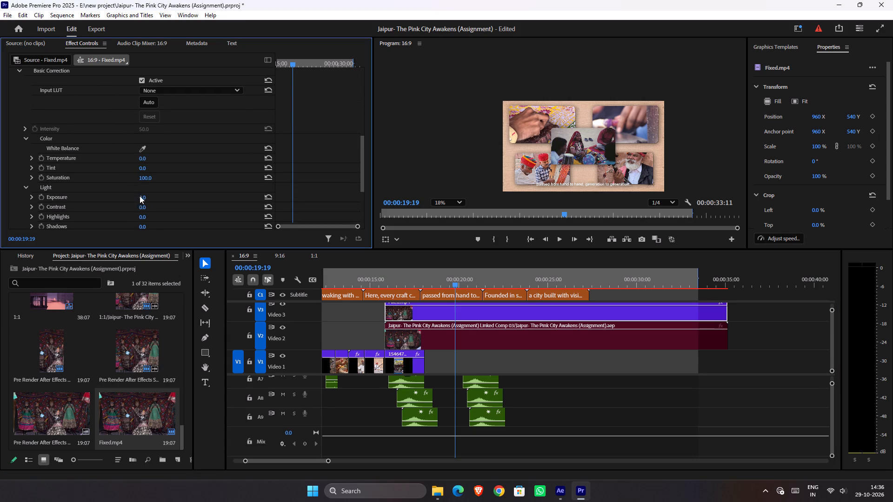
scroll(149, 200, "down", 6)
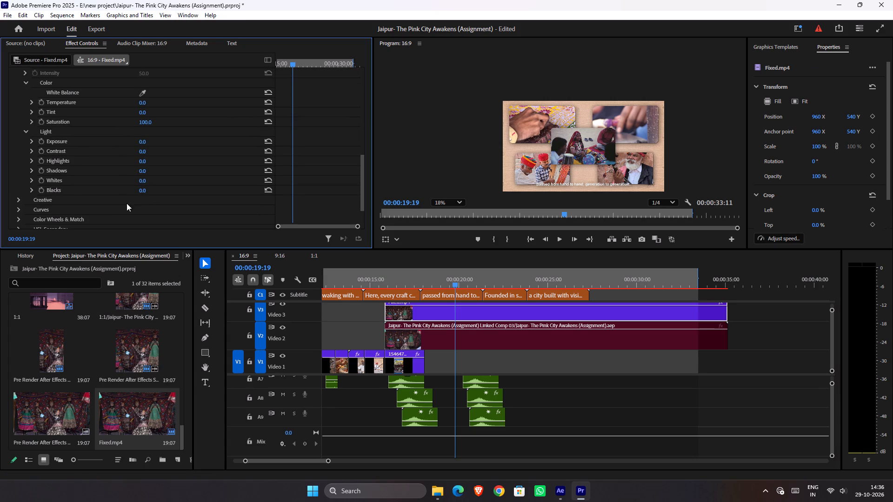
scroll(127, 204, "down", 1)
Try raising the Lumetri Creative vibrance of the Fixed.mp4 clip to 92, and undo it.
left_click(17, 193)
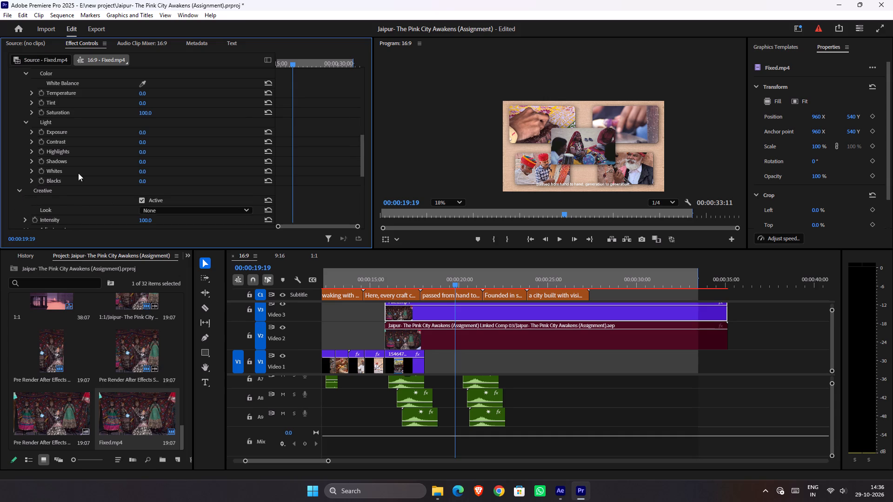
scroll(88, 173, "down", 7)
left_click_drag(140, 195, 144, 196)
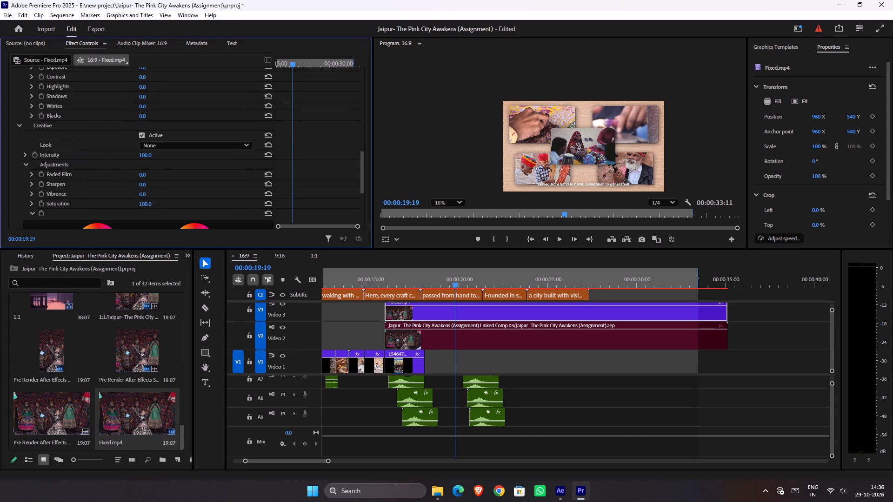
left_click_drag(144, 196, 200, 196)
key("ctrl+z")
Add a point in the shadows of the Lumetri white RGB curve on Fixed.mp4 and pull it slightly down to darken them.
scroll(147, 206, "down", 13)
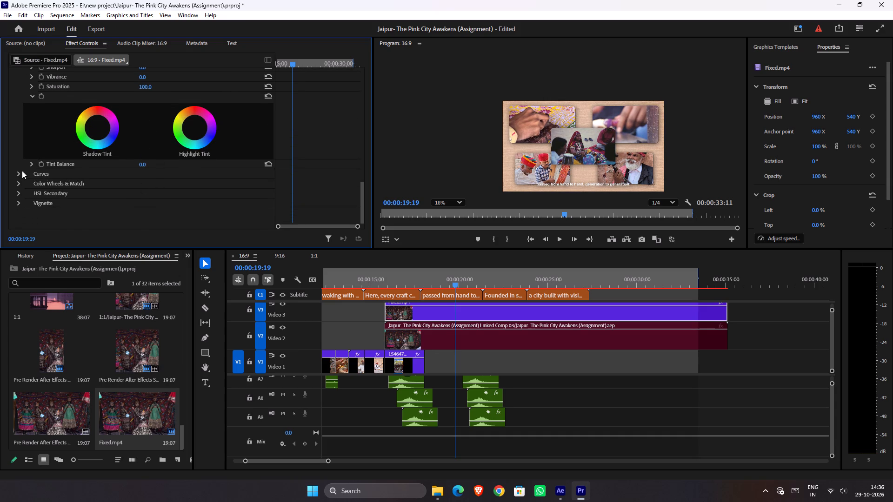
scroll(40, 176, "up", 1)
scroll(40, 176, "down", 1)
scroll(40, 176, "up", 6)
scroll(46, 168, "down", 1)
scroll(46, 168, "up", 5)
scroll(51, 162, "down", 15)
scroll(60, 152, "up", 8)
scroll(59, 158, "down", 11)
left_click(17, 173)
scroll(80, 183, "down", 10)
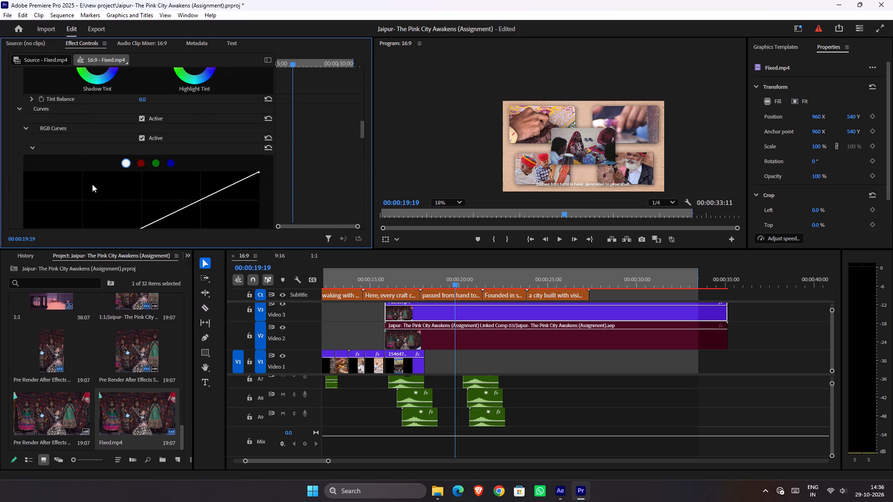
scroll(92, 184, "down", 3)
left_click_drag(92, 196, 93, 203)
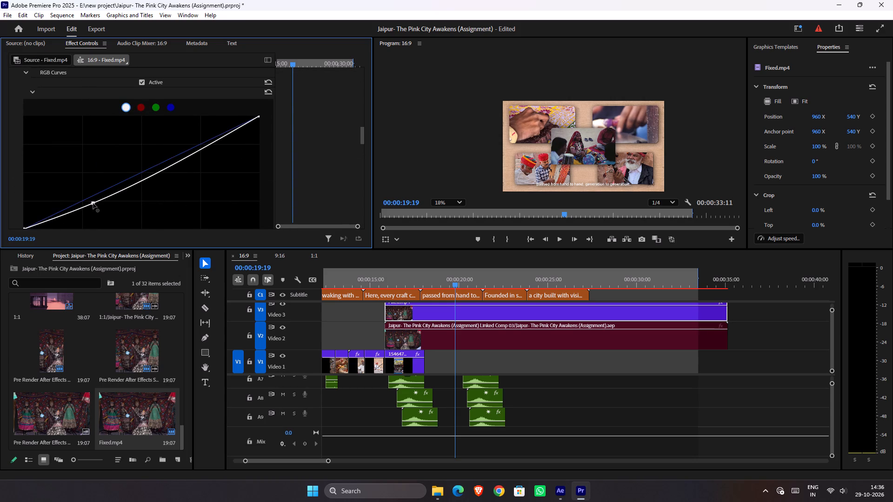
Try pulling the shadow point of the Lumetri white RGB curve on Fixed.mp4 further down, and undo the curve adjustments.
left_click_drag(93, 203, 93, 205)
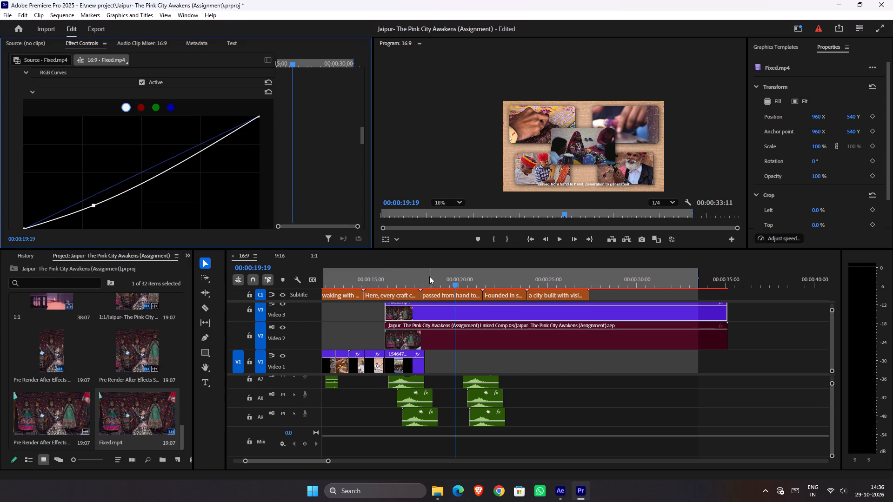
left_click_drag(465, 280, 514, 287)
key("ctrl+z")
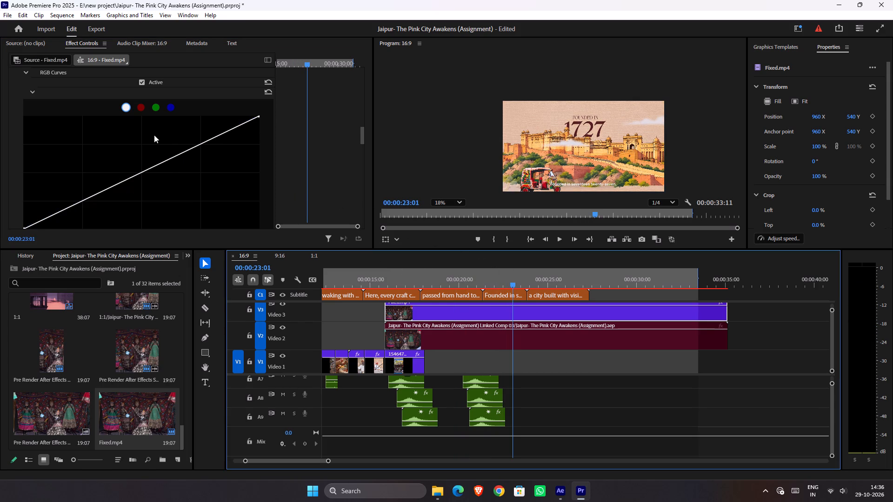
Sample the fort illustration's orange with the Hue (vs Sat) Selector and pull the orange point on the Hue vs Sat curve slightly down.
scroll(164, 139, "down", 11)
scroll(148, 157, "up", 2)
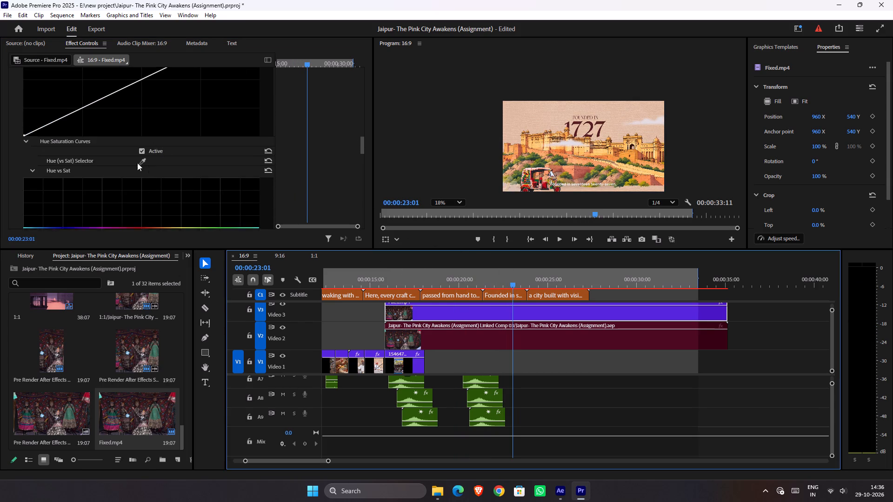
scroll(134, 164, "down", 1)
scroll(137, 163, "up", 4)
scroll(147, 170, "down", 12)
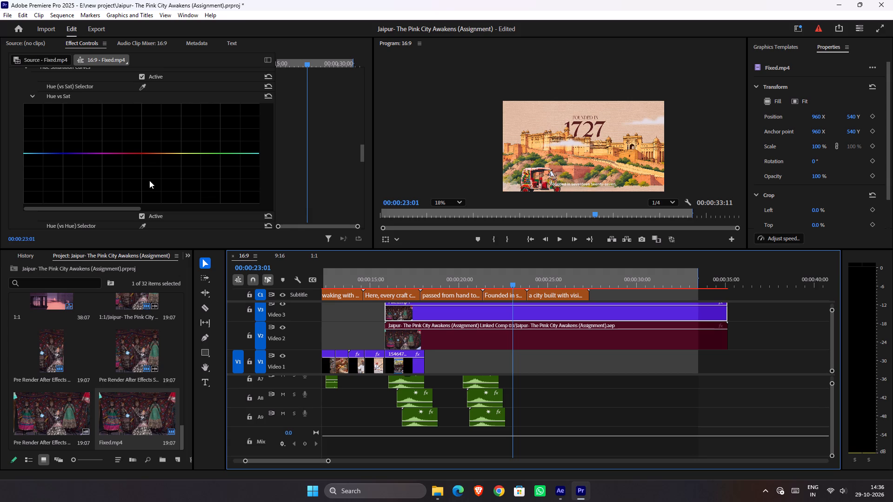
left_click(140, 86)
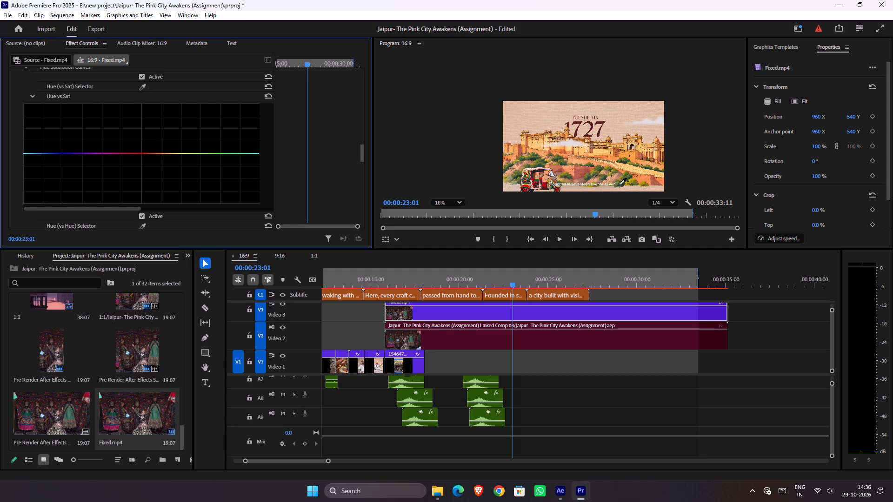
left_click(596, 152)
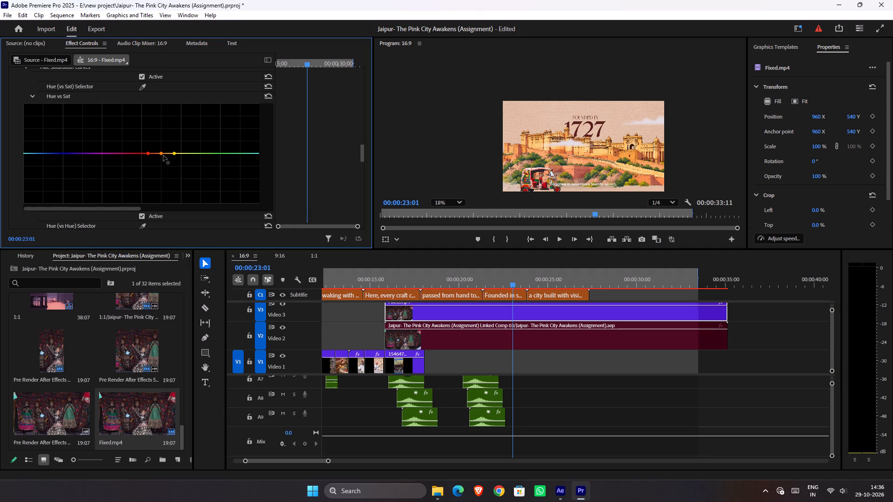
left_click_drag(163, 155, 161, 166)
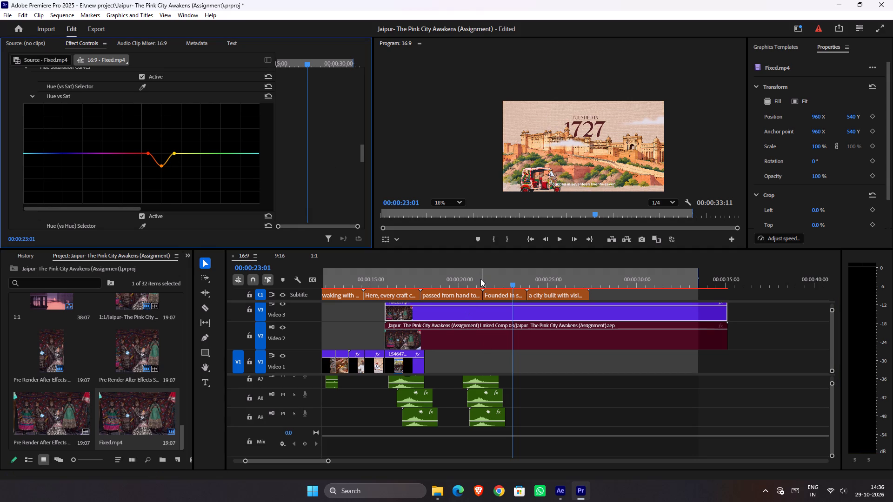
Compare Fixed.mp4 frames between 00:00:20:16 and 00:00:23:05, toggling the Hue Saturation Curves to judge their effect.
left_click_drag(485, 283, 472, 286)
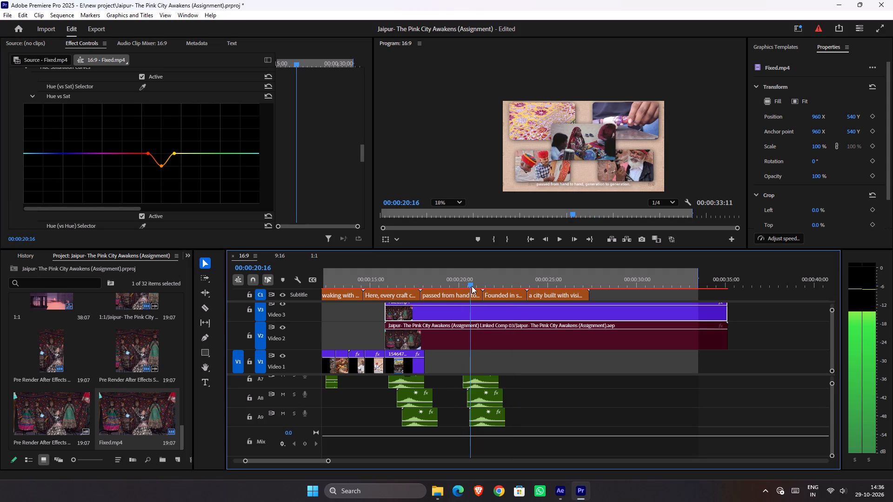
left_click_drag(472, 286, 501, 291)
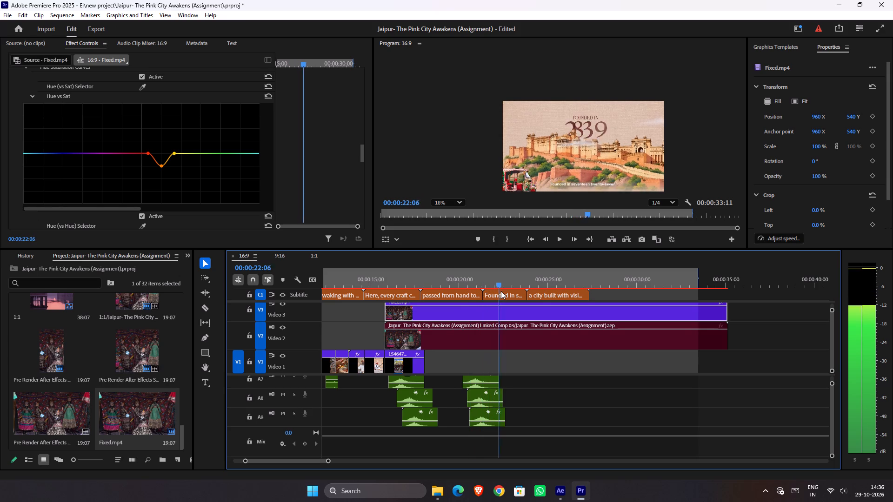
left_click_drag(501, 291, 517, 292)
scroll(78, 74, "up", 2)
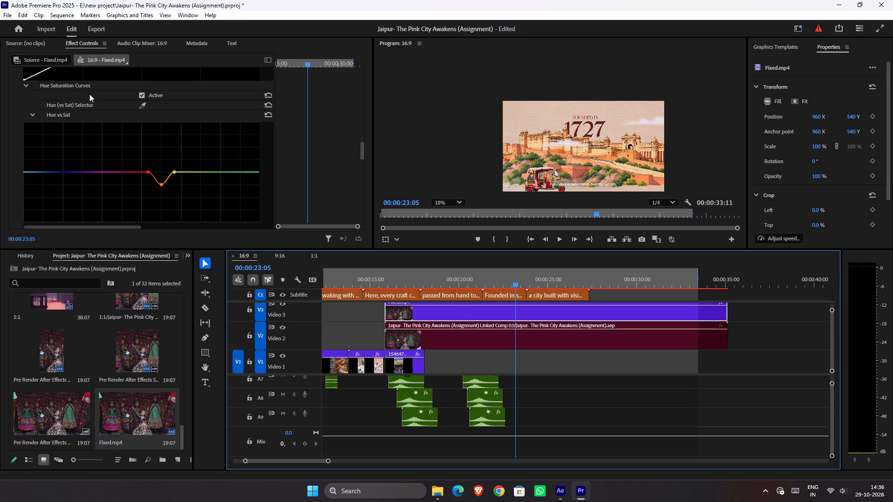
scroll(90, 118, "up", 5)
left_click(142, 143)
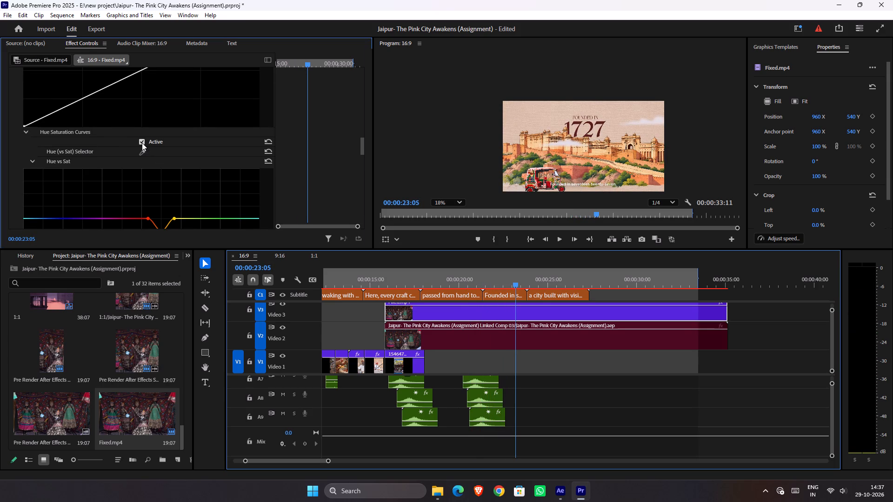
left_click(142, 143)
left_click(142, 143)
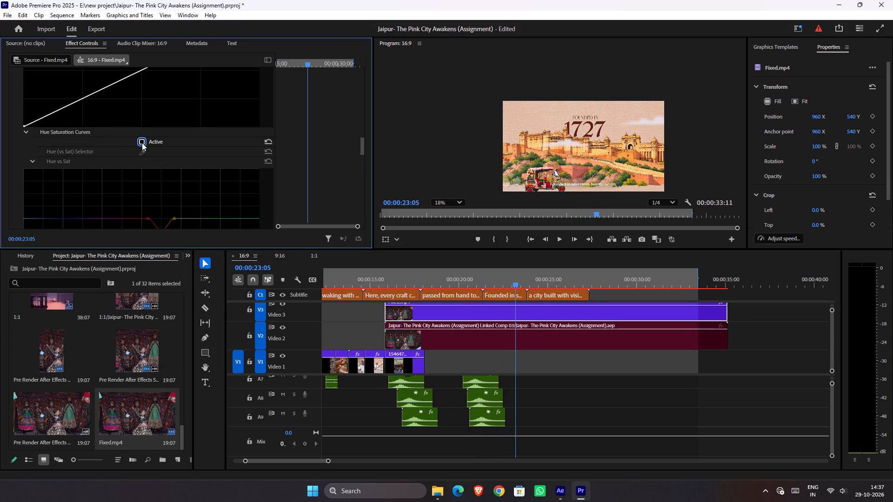
Remove the Lumetri Color effect from the Fixed.mp4 clip on Video 3.
scroll(178, 179, "up", 8)
scroll(145, 46, "down", 2)
scroll(143, 46, "up", 4)
scroll(172, 246, "up", 3)
scroll(168, 242, "down", 1)
scroll(168, 242, "up", 2)
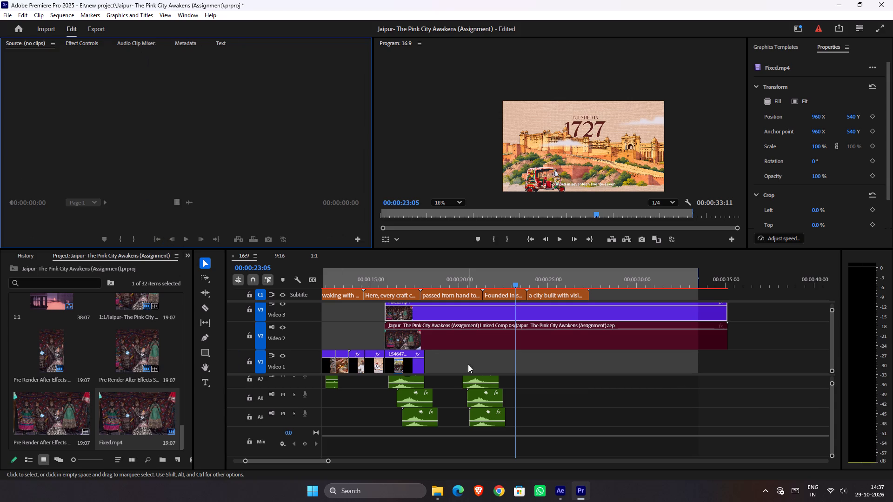
left_click(438, 314)
left_click(91, 43)
scroll(109, 127, "down", 1)
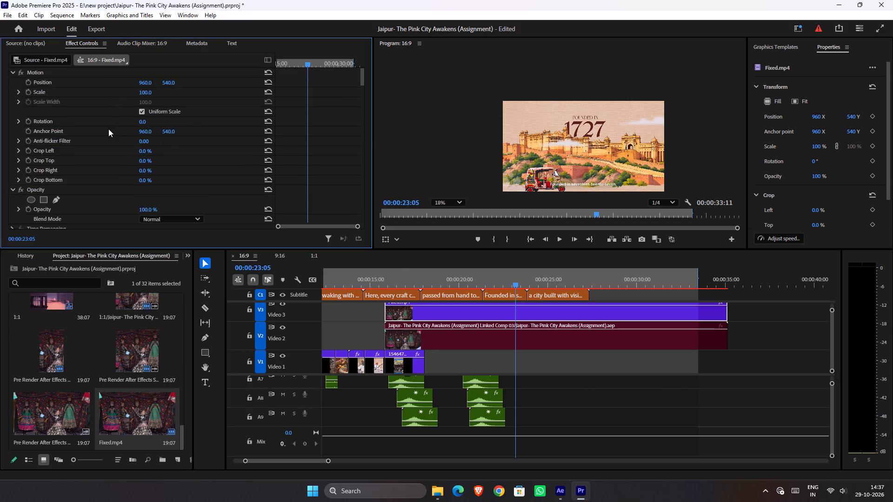
scroll(34, 220, "down", 5)
left_click(41, 193)
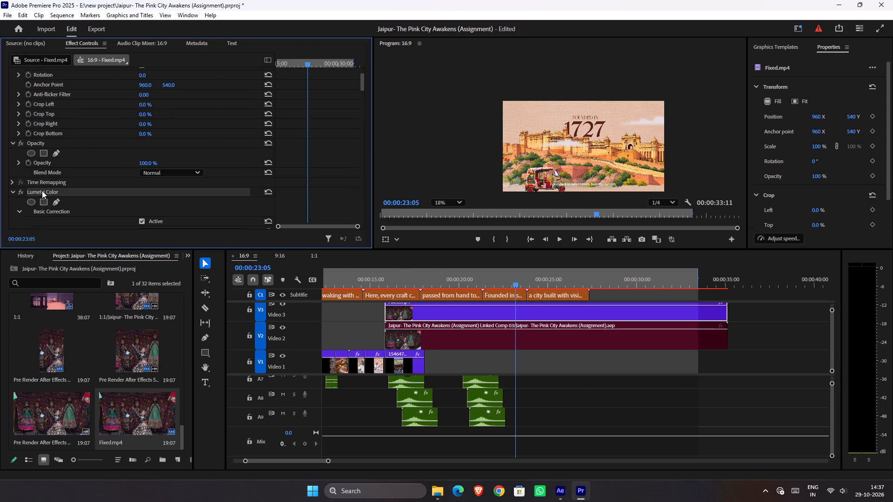
key("Delete")
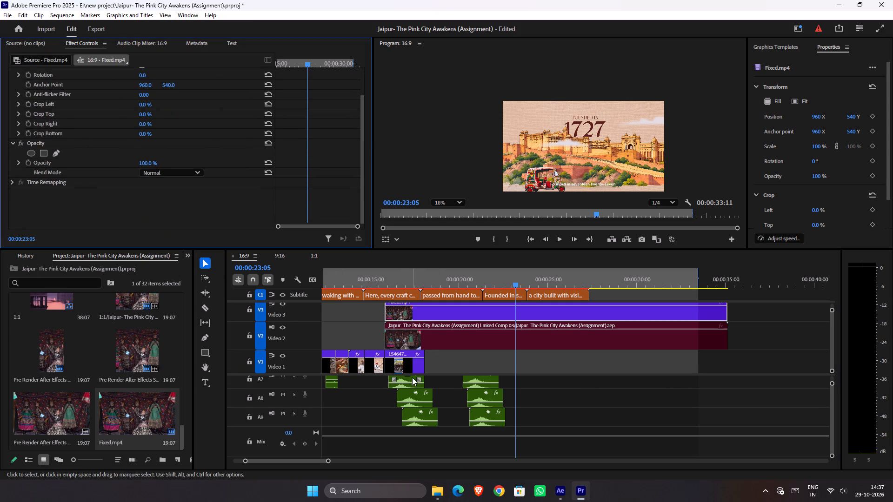
Save the project.
key("ctrl+s")
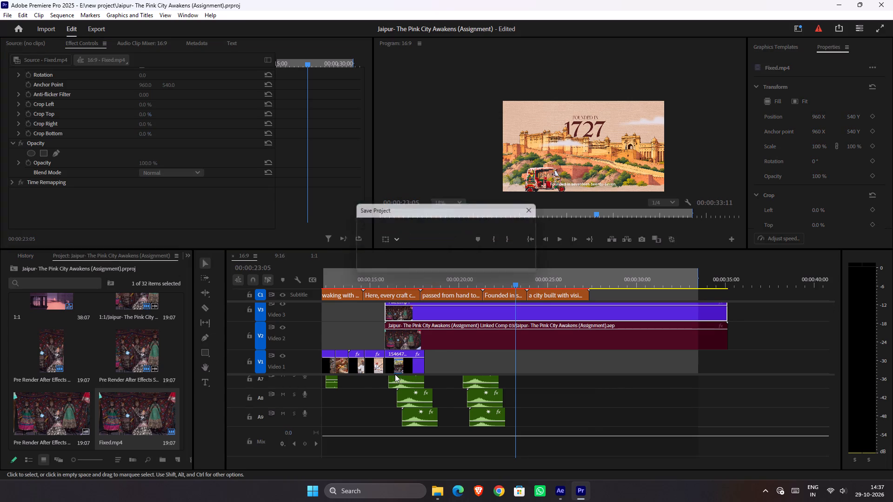
Play the 16:9 sequence from its start to review the opening shots.
scroll(411, 338, "down", 11, "alt")
left_click_drag(371, 284, 357, 287)
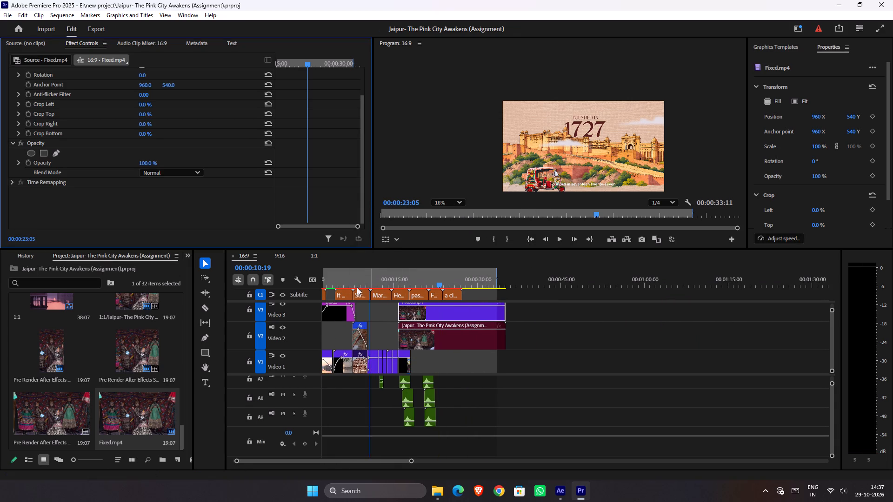
left_click_drag(357, 287, 242, 297)
key("space")
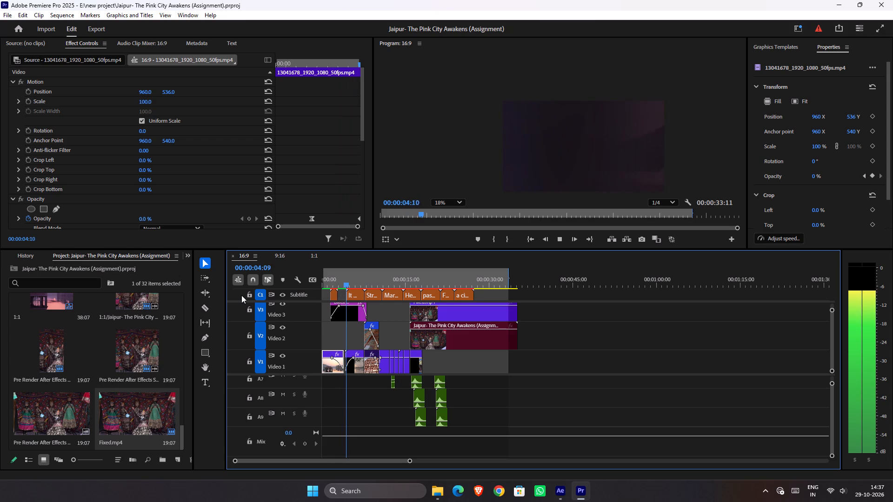
Extend the end of the "Jaipur does not rush." caption to meet the start of the "It Unfolds, one golden hour at a time." caption.
scroll(337, 310, "up", 10, "alt")
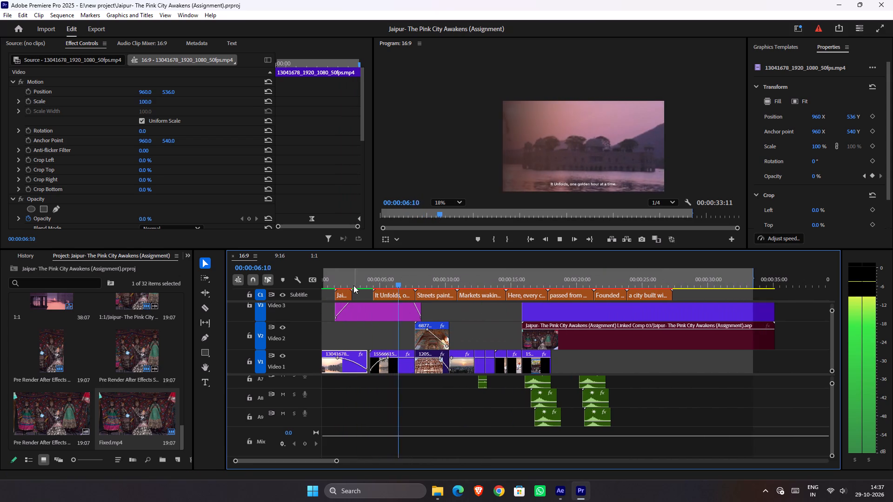
left_click_drag(353, 285, 344, 285)
left_click_drag(351, 292, 373, 290)
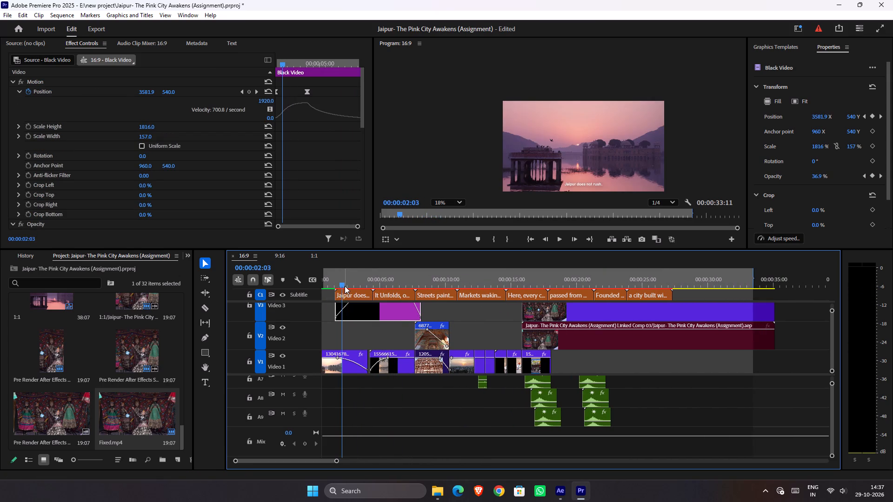
Replay the opening seconds to examine the "Jaipur does not rush." caption's timing against the audio and the Black Video fade.
left_click_drag(341, 282, 318, 283)
key("space")
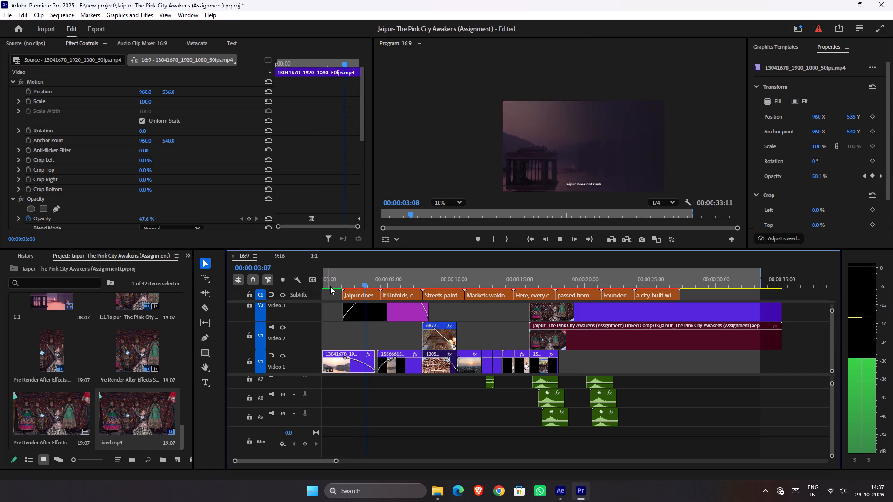
left_click_drag(337, 287, 328, 286)
key("space")
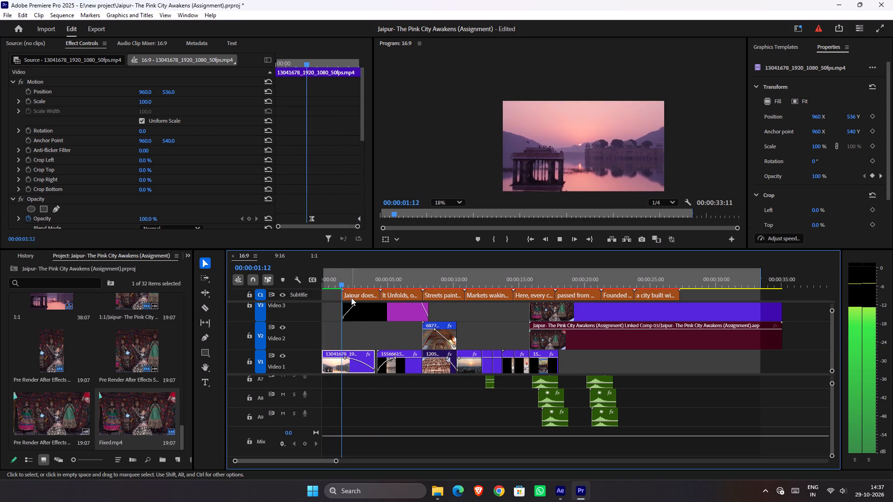
key("space")
left_click_drag(353, 282, 339, 285)
key("space")
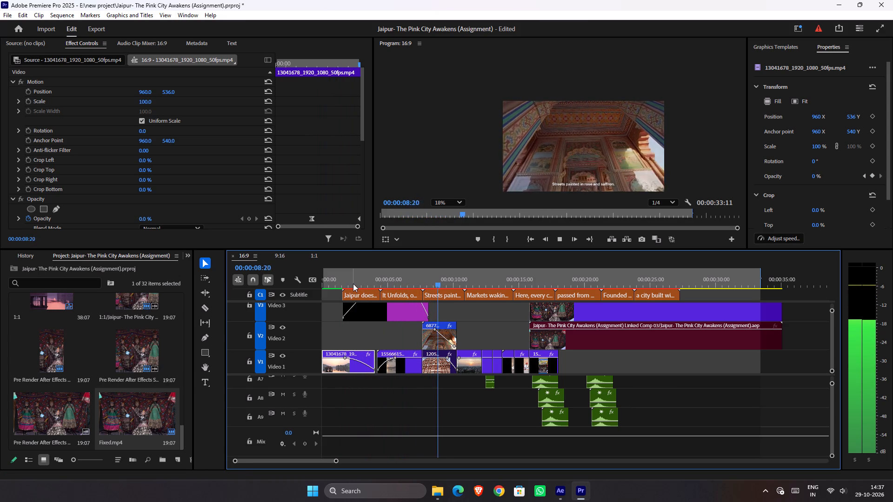
left_click_drag(346, 282, 335, 281)
key("space")
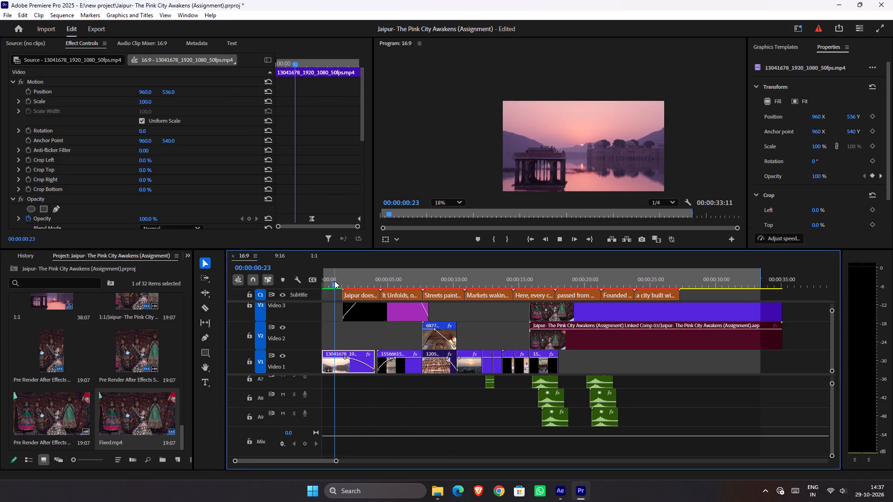
scroll(407, 372, "up", 8, "ctrl")
scroll(404, 369, "down", 1, "ctrl")
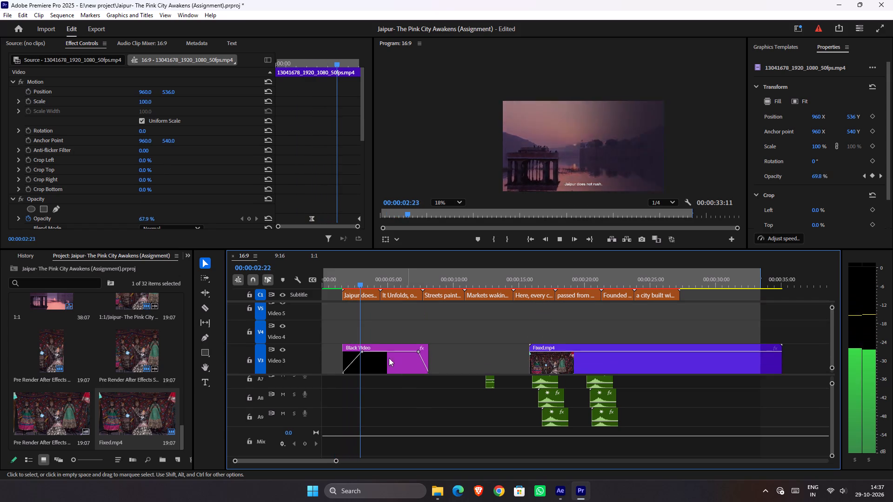
key("space")
left_click_drag(346, 286, 327, 284)
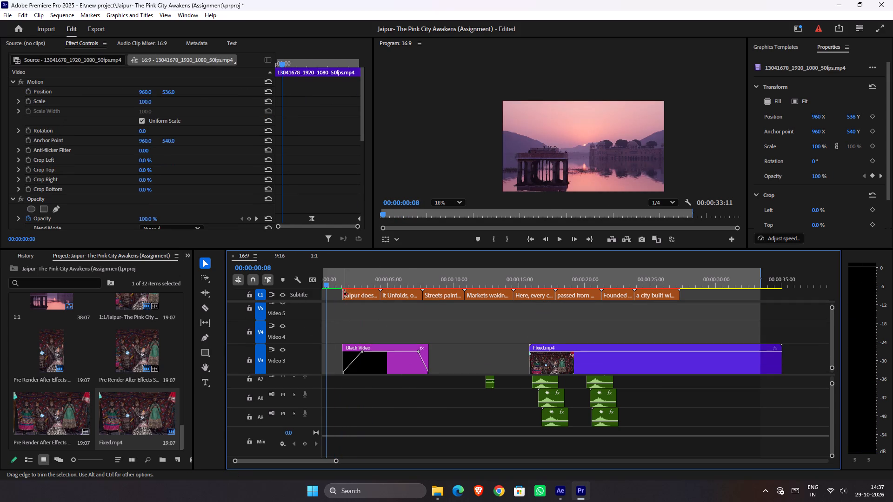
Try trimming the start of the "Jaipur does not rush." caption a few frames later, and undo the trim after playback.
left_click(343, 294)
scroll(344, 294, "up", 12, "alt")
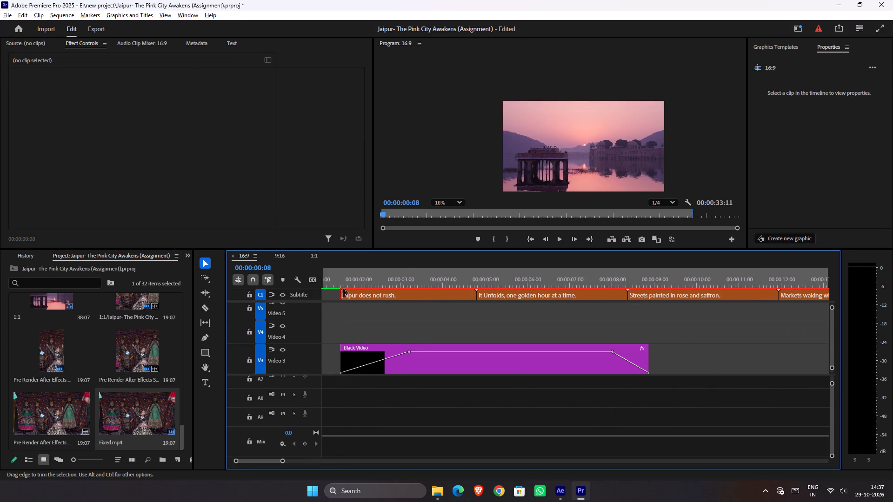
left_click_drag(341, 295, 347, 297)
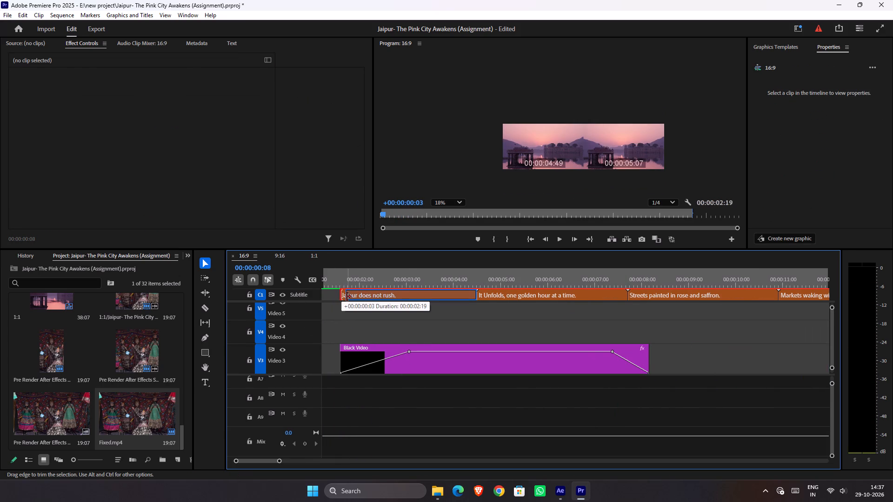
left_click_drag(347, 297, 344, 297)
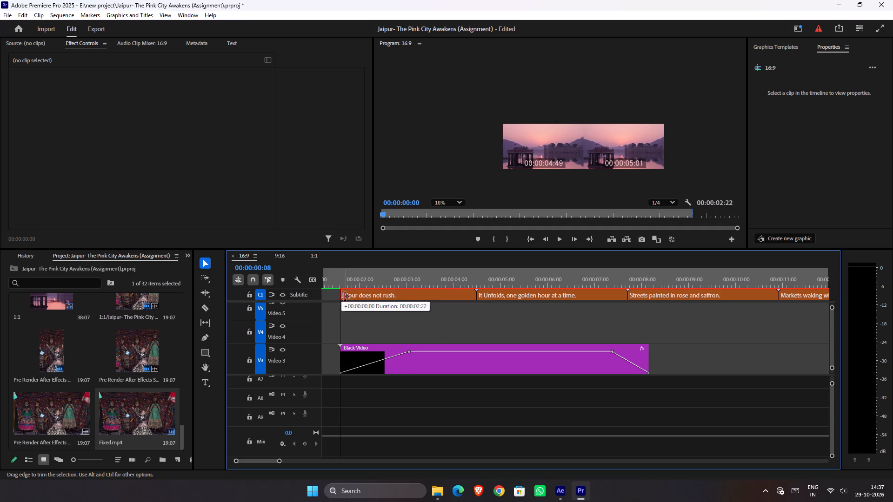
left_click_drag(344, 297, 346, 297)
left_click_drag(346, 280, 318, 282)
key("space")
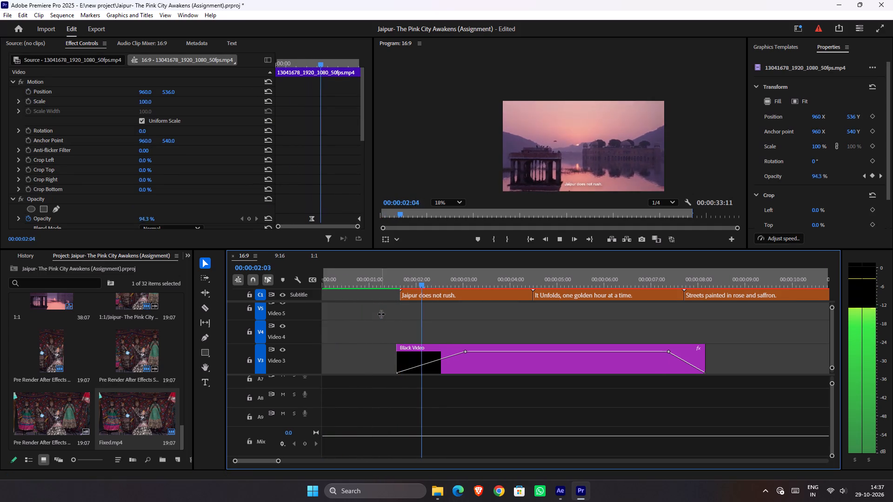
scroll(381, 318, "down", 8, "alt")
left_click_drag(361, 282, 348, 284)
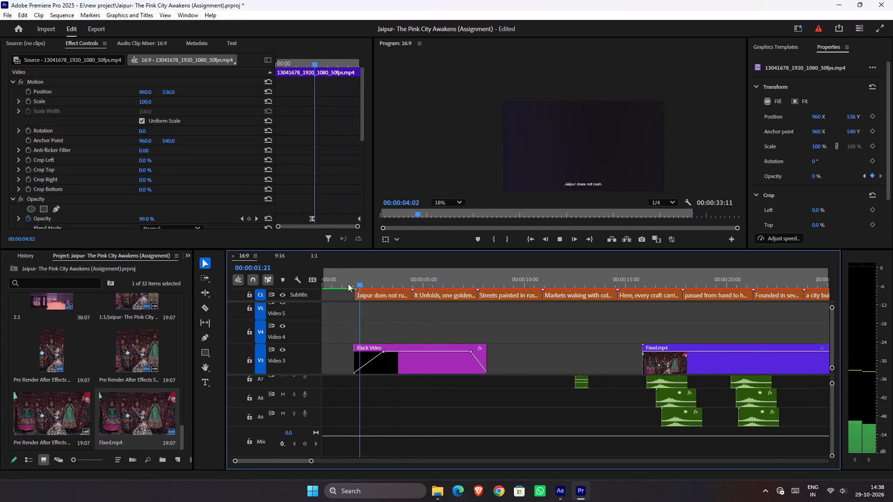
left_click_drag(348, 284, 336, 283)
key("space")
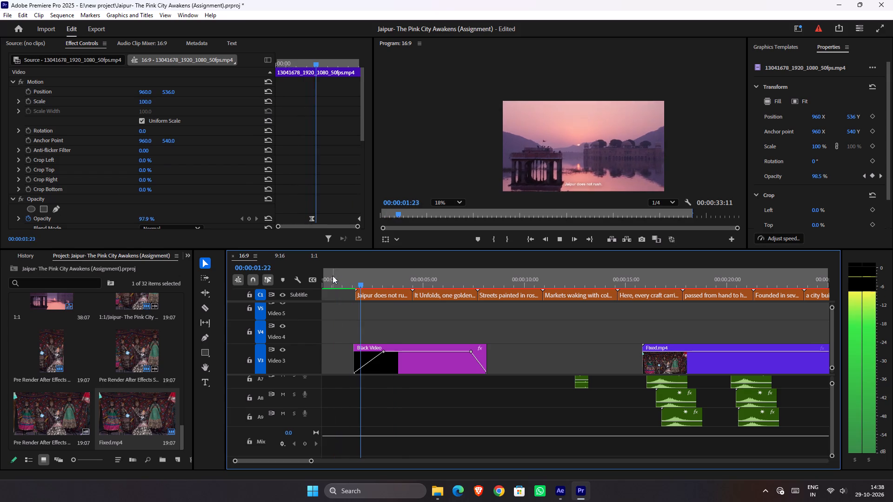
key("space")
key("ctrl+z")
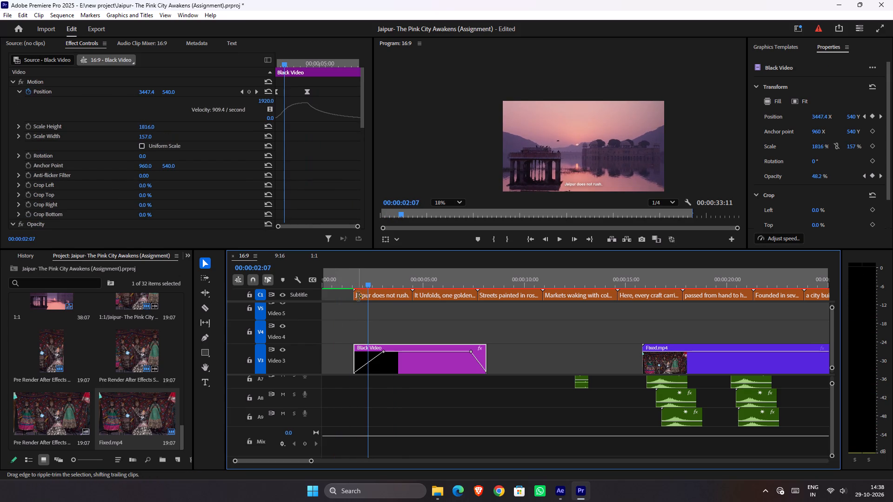
Extend the start of the "Jaipur does not rush." caption slightly earlier, to 00:00:01:13.
left_click(347, 279)
key("space")
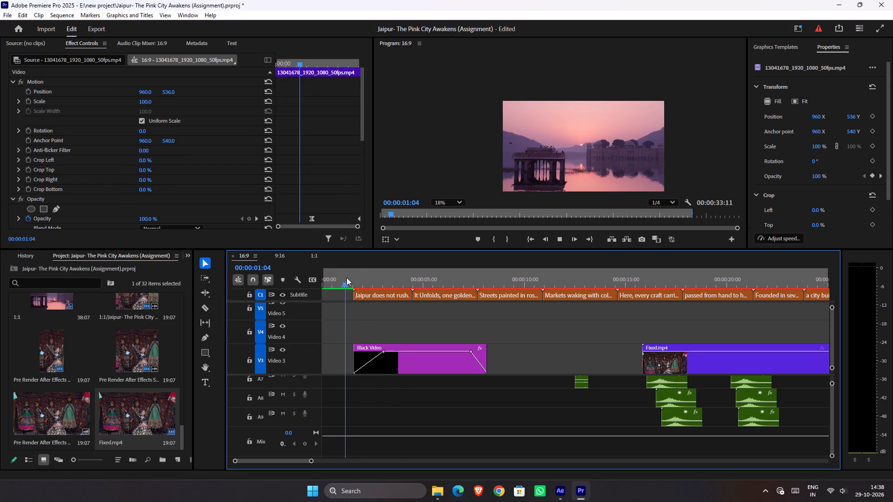
key("space")
left_click(346, 282)
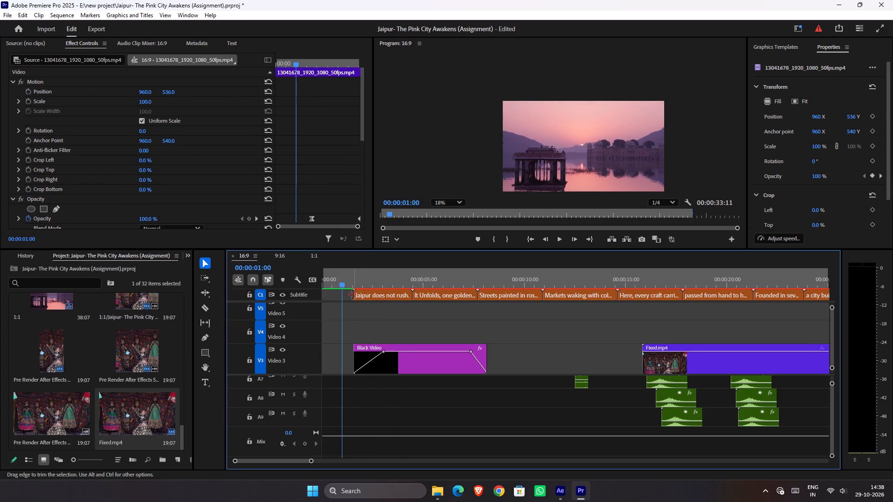
scroll(355, 295, "up", 2, "alt")
scroll(355, 295, "down", 1, "alt")
scroll(355, 295, "up", 17, "alt")
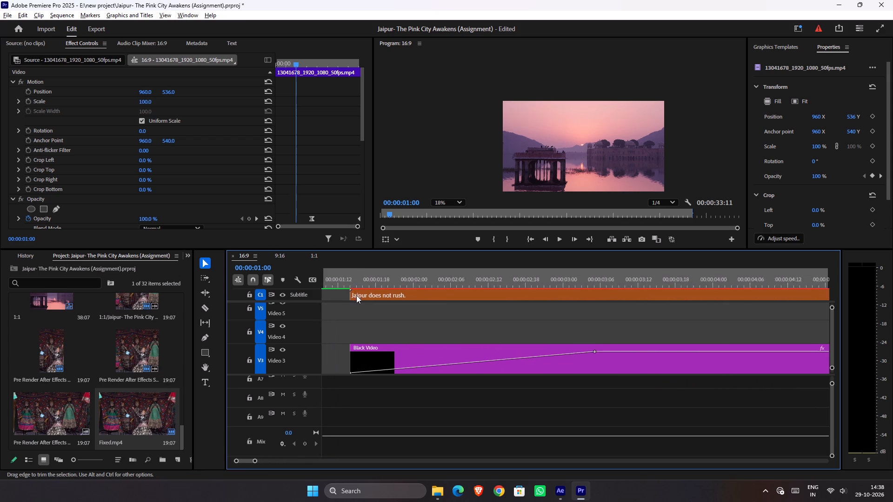
scroll(356, 295, "up", 6, "alt")
left_click_drag(348, 296, 343, 297)
scroll(346, 296, "down", 16, "alt")
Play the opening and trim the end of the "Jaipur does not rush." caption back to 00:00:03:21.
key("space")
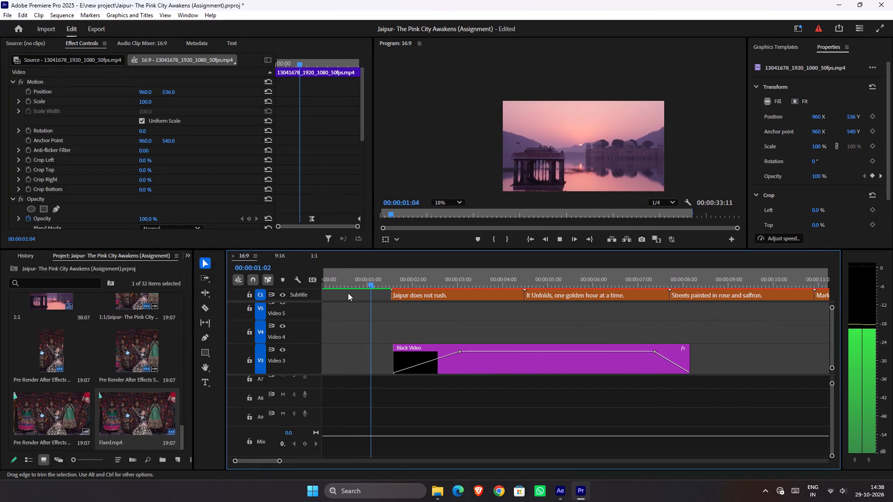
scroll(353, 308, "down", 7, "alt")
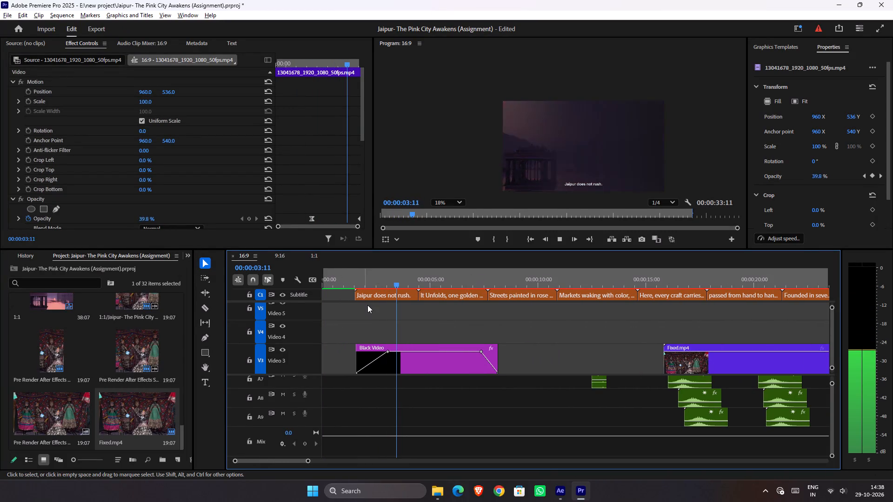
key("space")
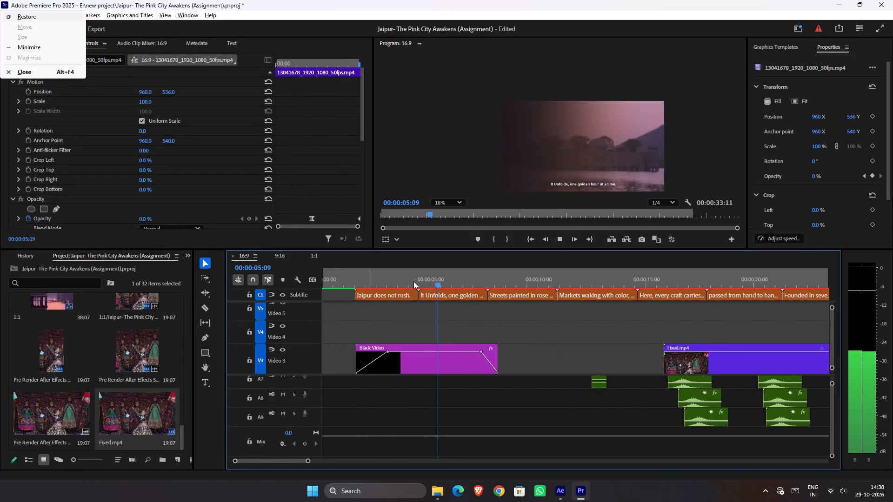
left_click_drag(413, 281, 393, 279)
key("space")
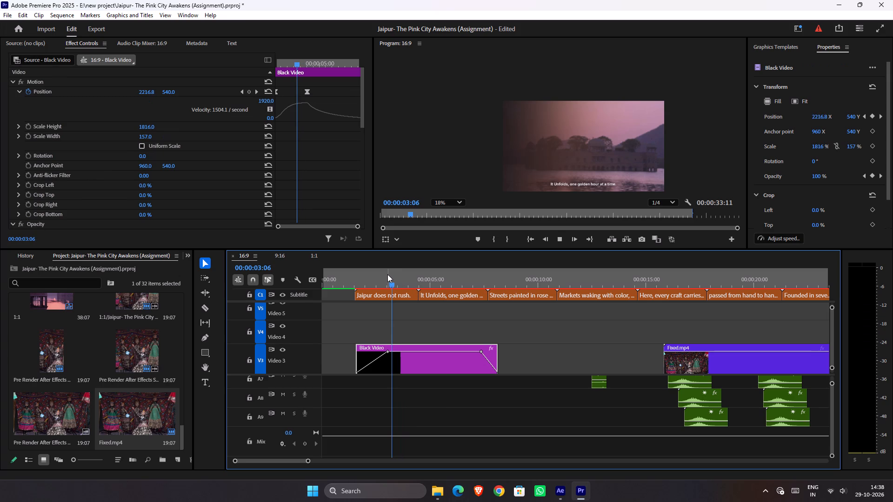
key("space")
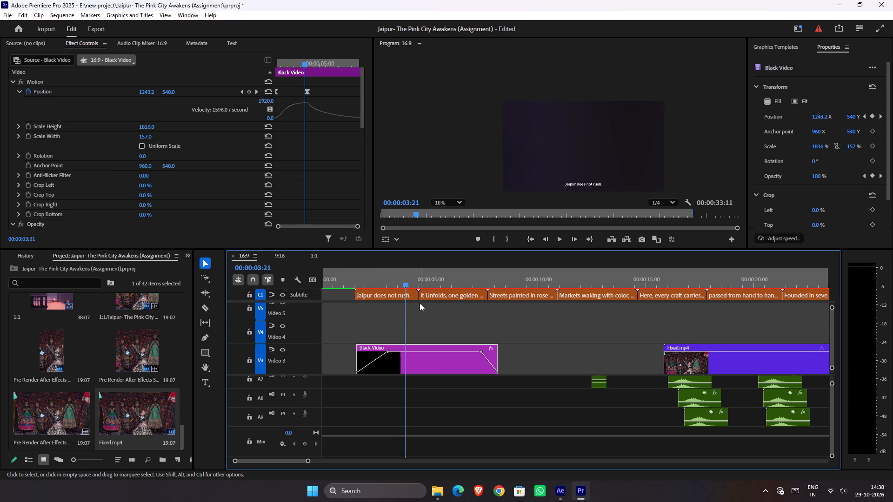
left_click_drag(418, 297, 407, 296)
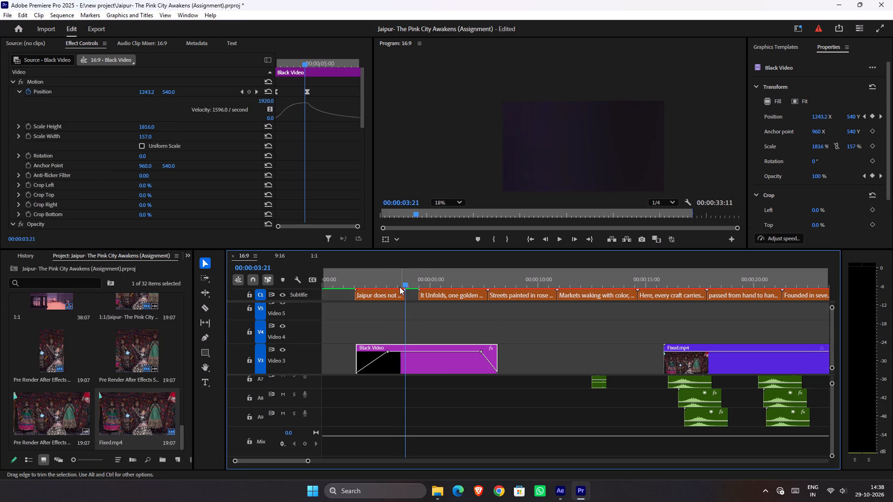
Replay the opening and trim the end of the "Jaipur does not rush." caption to 00:00:03:17.
left_click_drag(392, 279, 348, 281)
key("space")
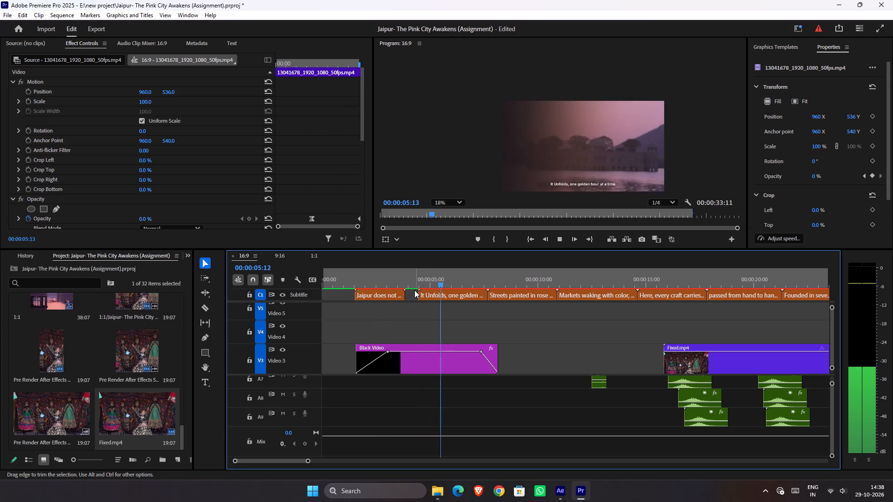
left_click_drag(409, 284, 377, 277)
key("space")
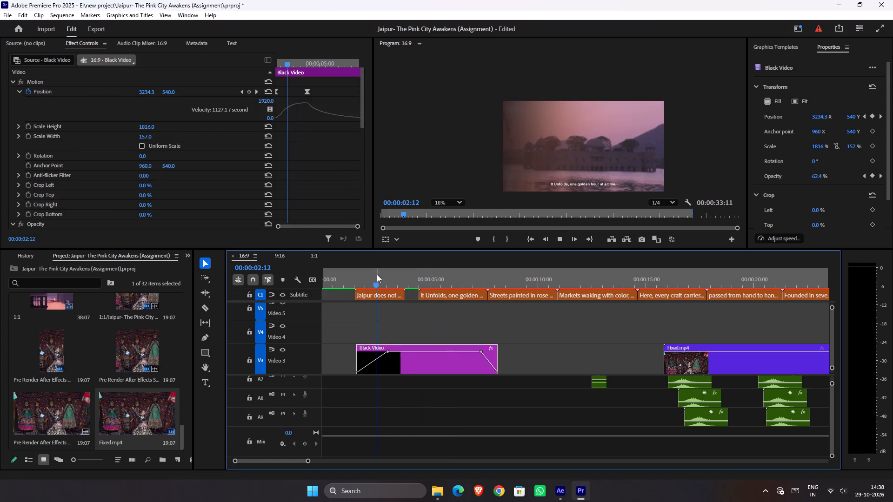
left_click(399, 284)
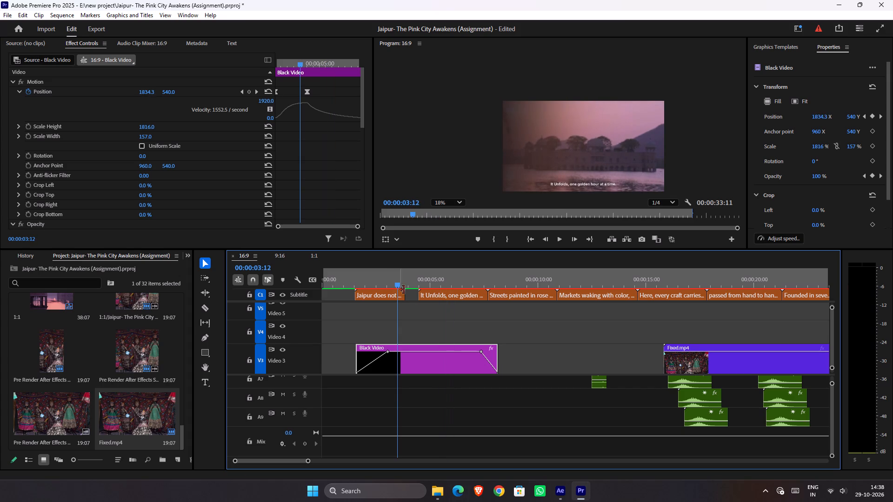
left_click(405, 292)
Replay the opening shots to examine the trimmed "Jaipur does not rush." caption against the captions that follow it.
left_click_drag(398, 287, 353, 282)
key("space")
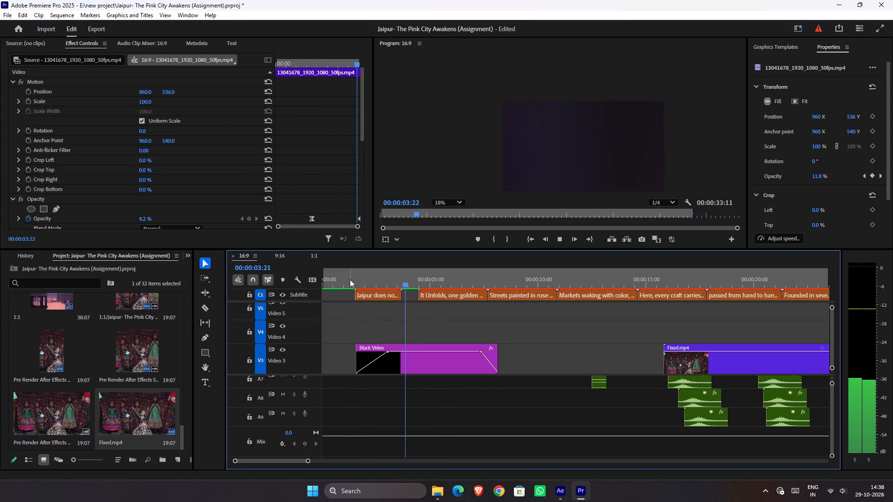
scroll(420, 331, "down", 5, "alt")
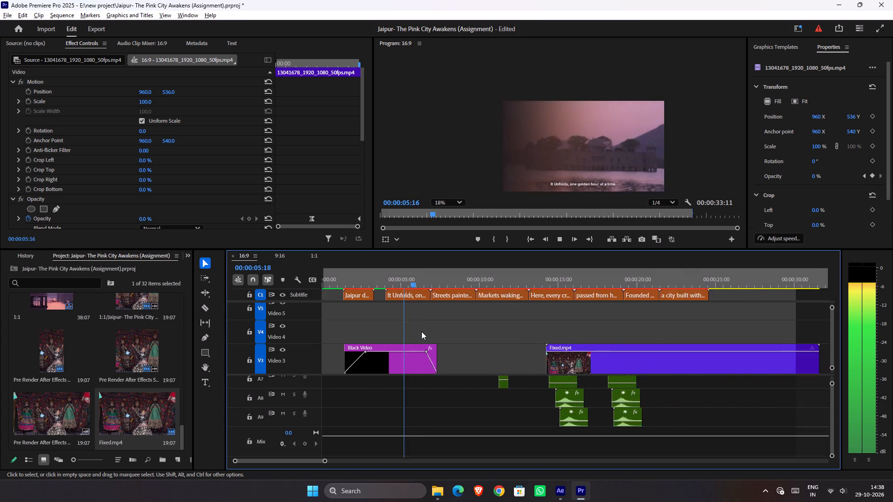
scroll(421, 331, "down", 2, "alt")
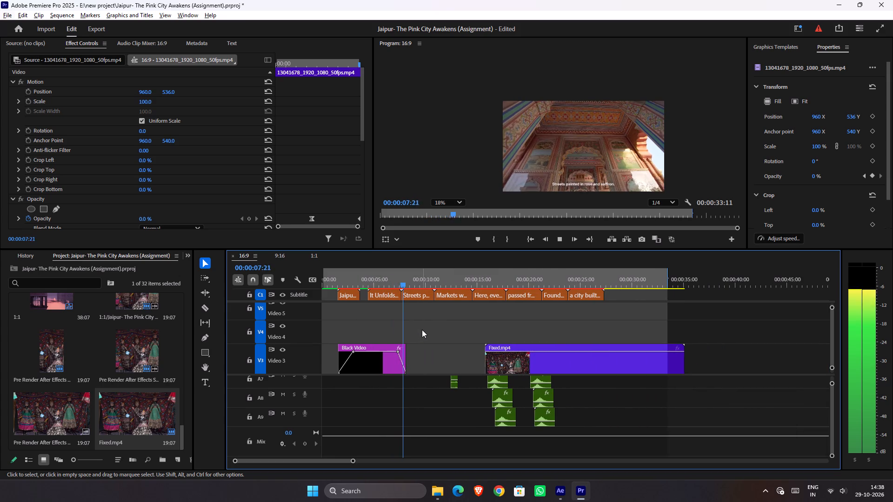
key("space")
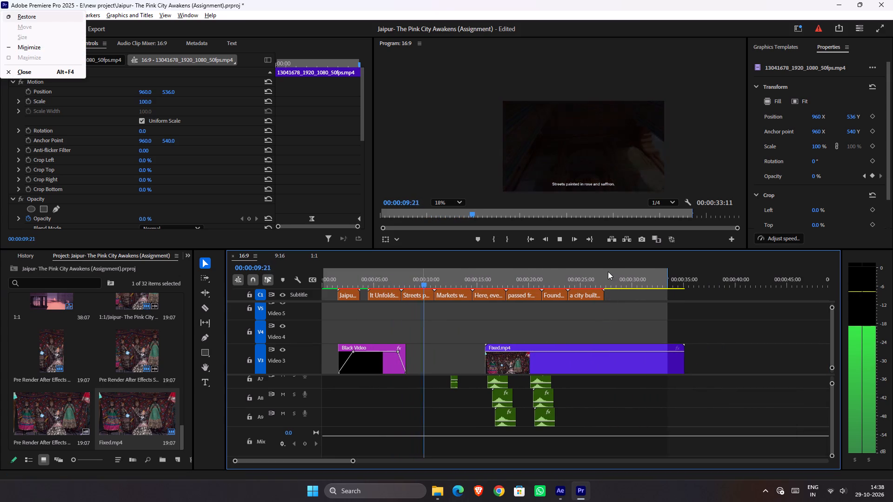
Select all captions on the Subtitle track and look through the options available for them in the caption list.
left_click(606, 280)
left_click_drag(613, 296, 347, 295)
right_click(347, 294)
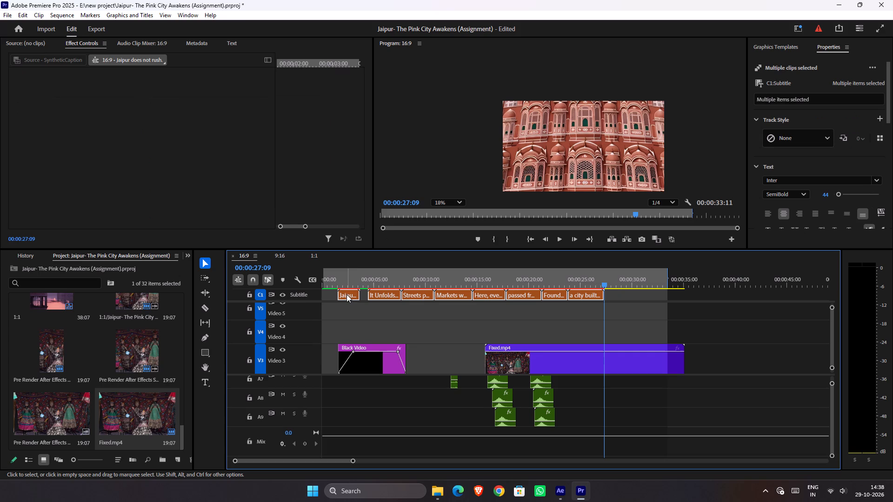
right_click(380, 293)
right_click(384, 291)
right_click(385, 291)
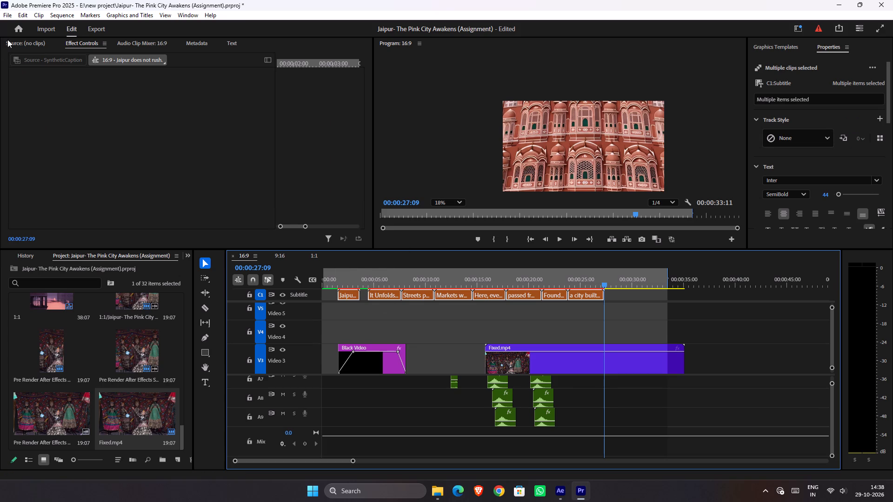
left_click(230, 48)
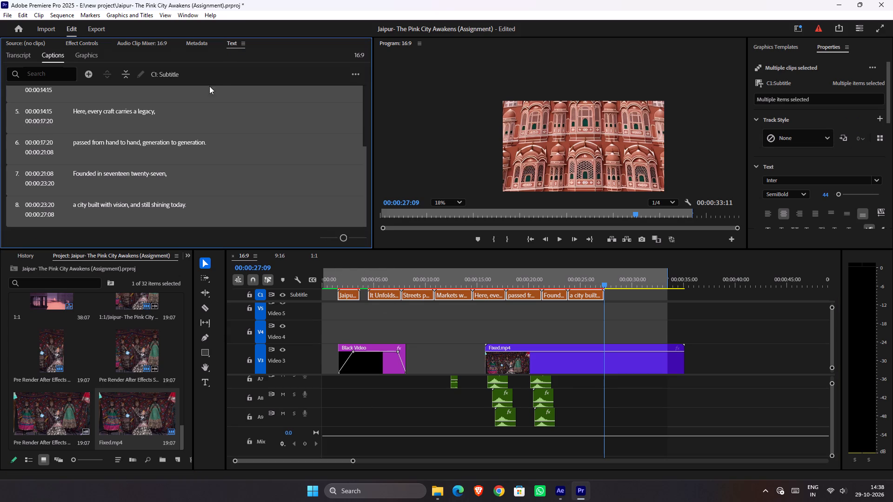
right_click(187, 103)
right_click(182, 121)
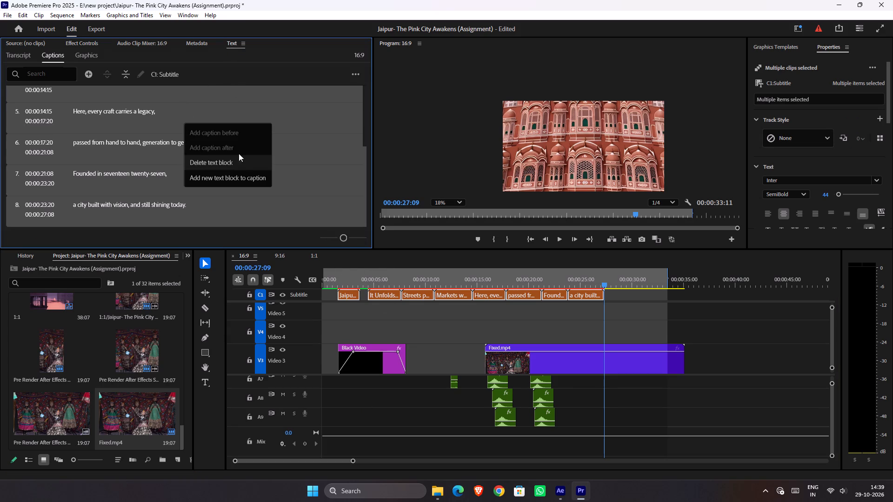
left_click(351, 72)
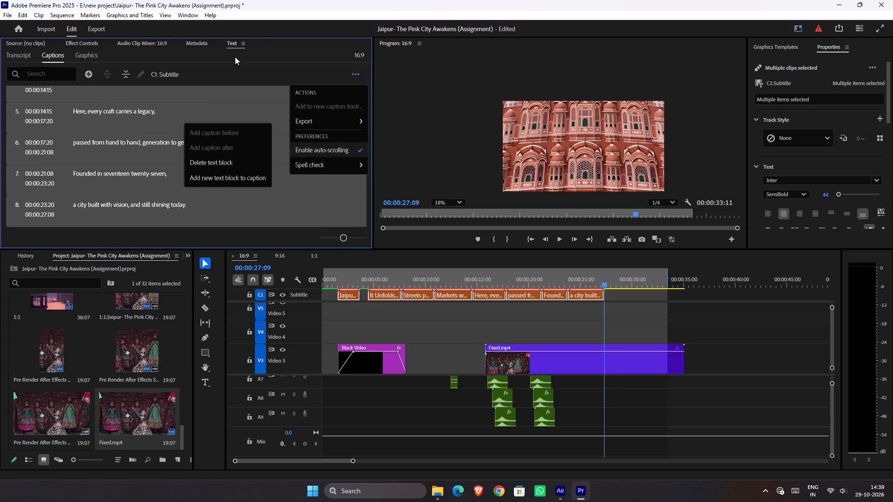
left_click(238, 72)
left_click(238, 72)
left_click(251, 139)
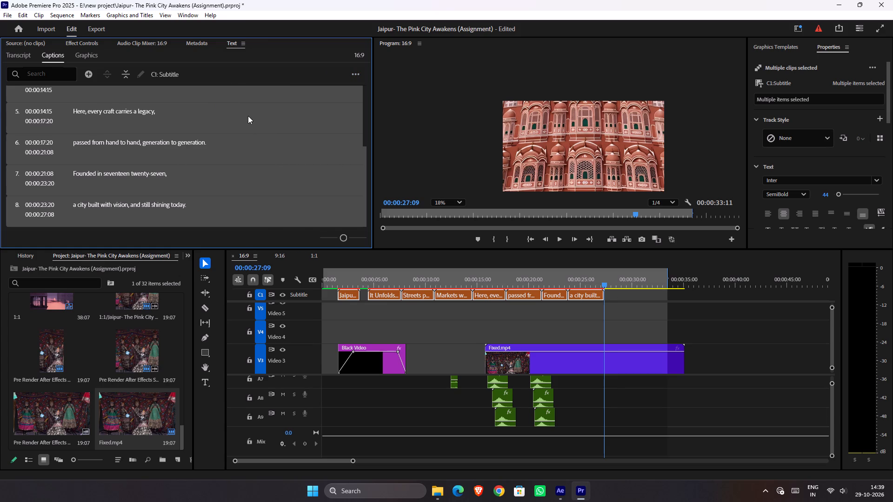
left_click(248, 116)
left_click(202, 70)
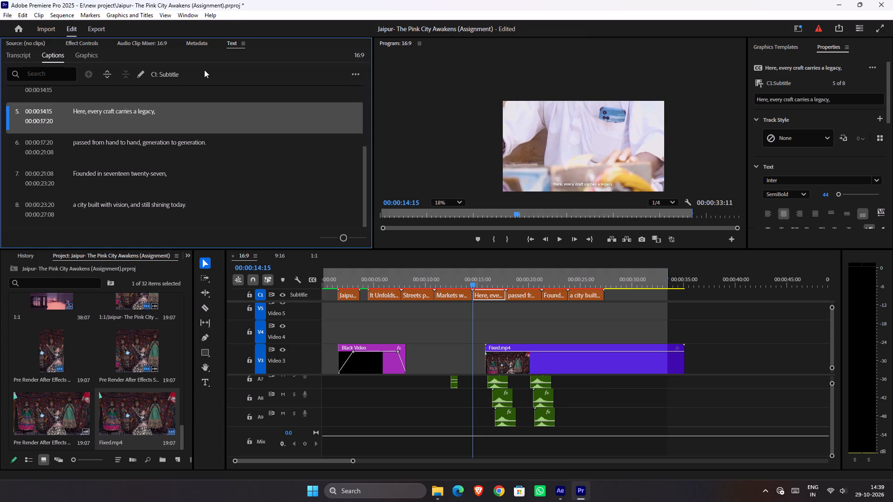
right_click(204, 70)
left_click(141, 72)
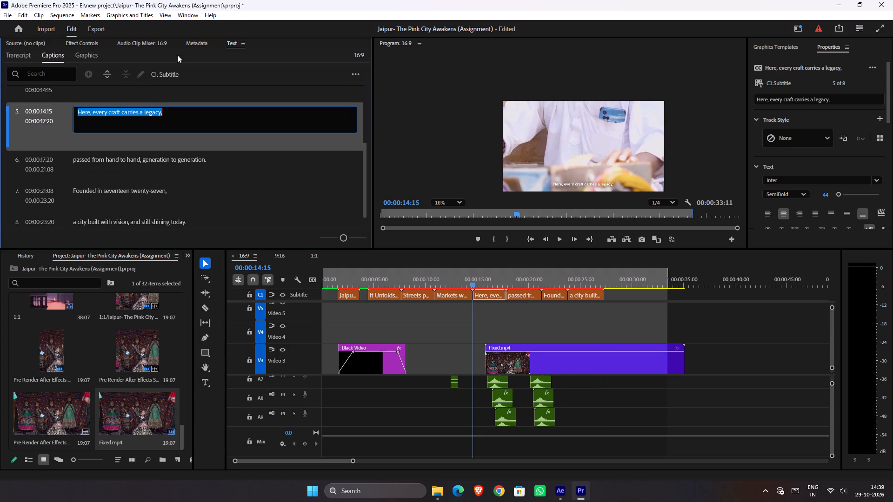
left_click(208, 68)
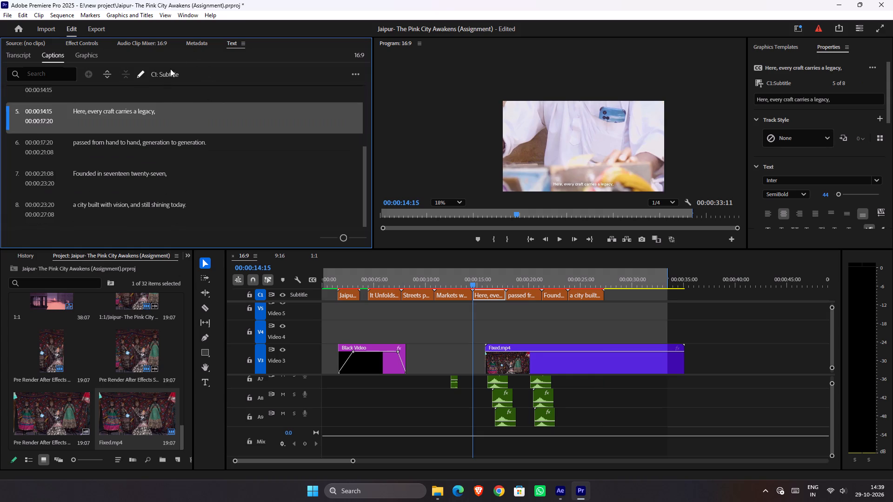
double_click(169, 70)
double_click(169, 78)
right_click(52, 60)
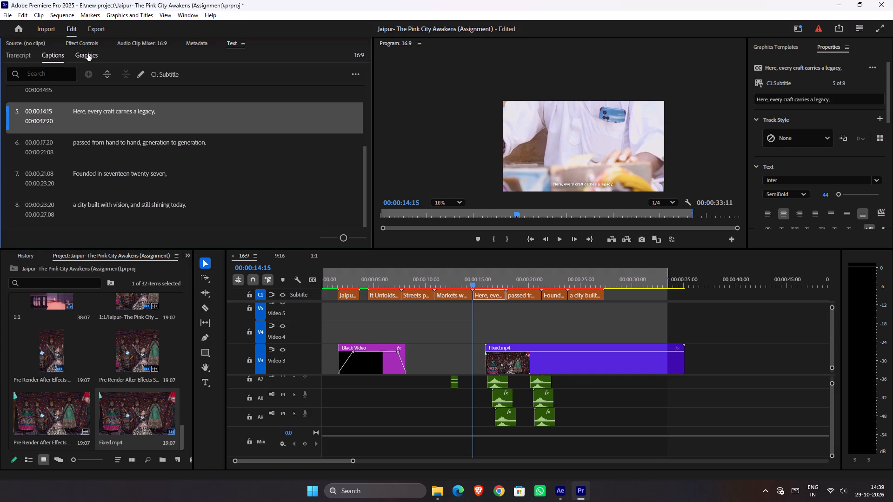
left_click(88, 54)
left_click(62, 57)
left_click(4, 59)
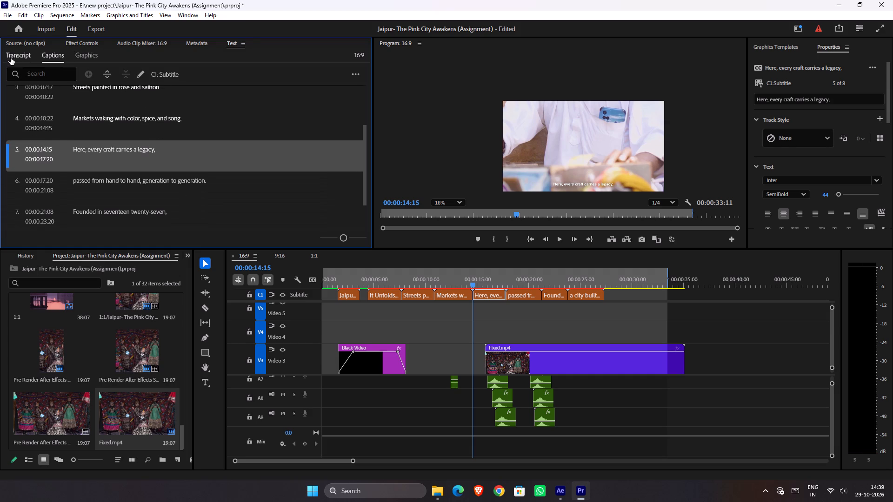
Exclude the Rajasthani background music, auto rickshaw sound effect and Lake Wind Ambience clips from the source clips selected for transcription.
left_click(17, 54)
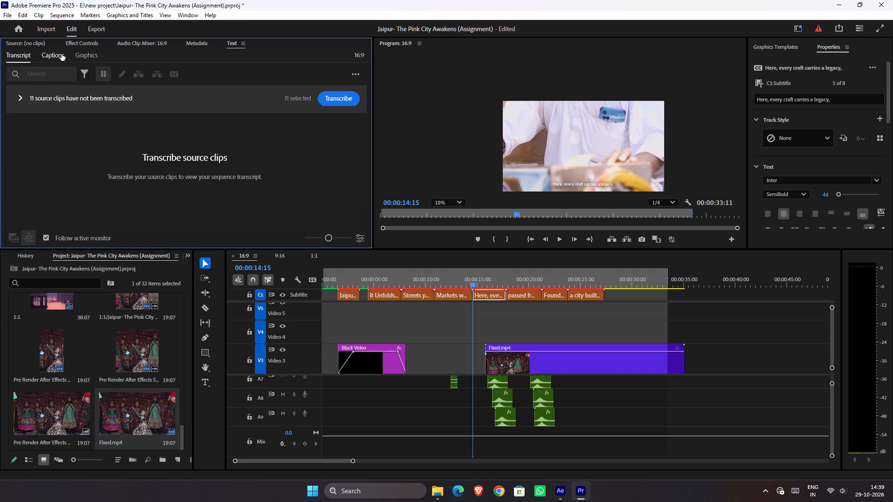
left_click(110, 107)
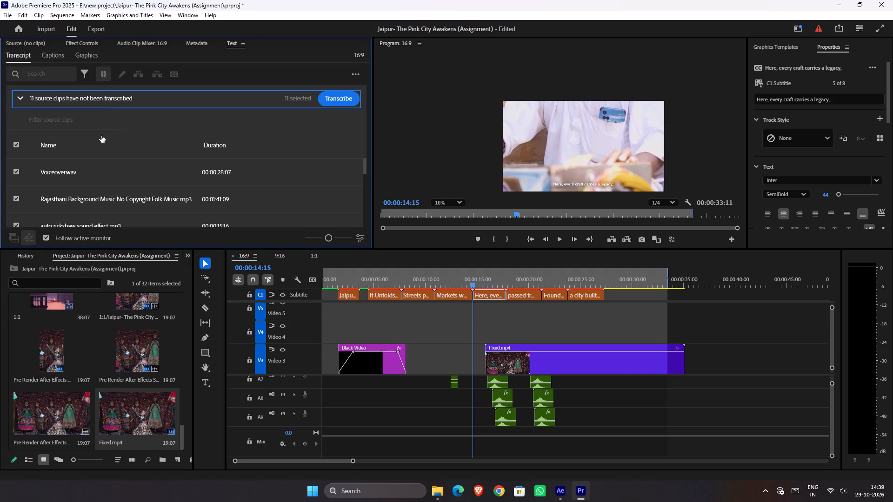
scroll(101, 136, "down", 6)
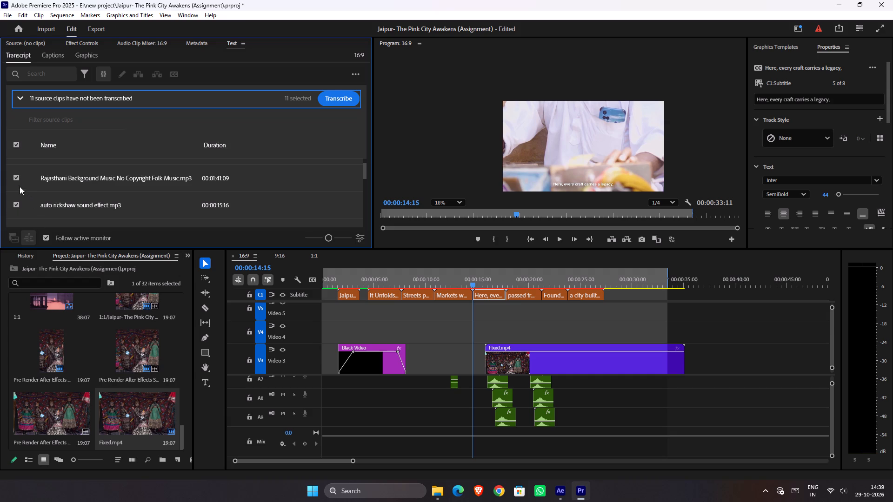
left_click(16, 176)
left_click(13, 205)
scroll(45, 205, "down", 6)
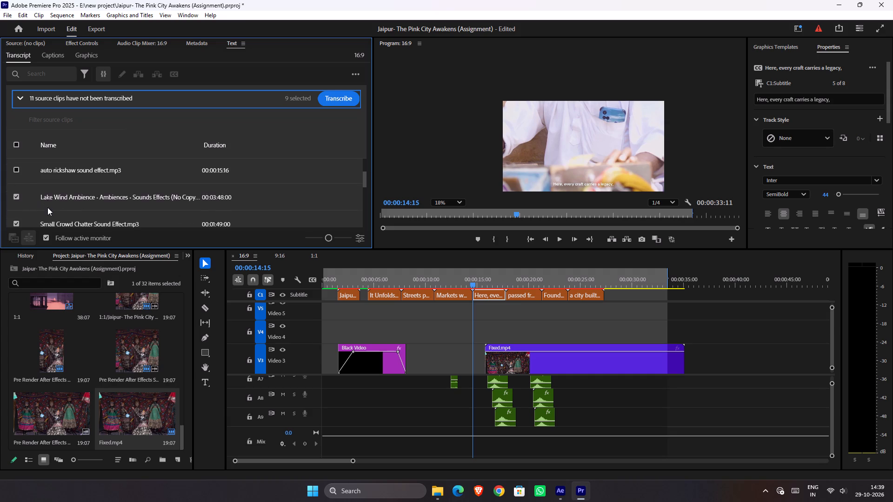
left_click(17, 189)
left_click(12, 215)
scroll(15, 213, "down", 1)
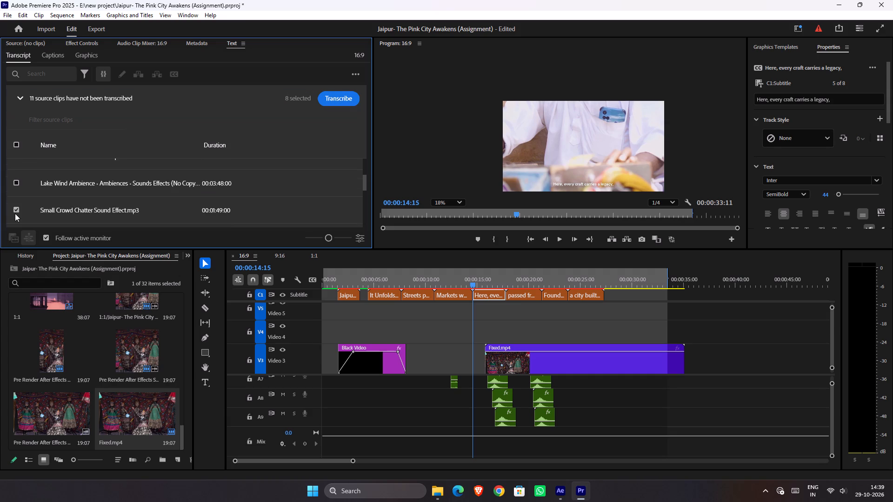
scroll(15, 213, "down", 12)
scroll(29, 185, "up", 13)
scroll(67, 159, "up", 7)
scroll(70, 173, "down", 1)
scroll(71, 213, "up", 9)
Return to the caption list and look through the options available for the Subtitle track captions and the "Jaipur does not rush." caption.
left_click(62, 51)
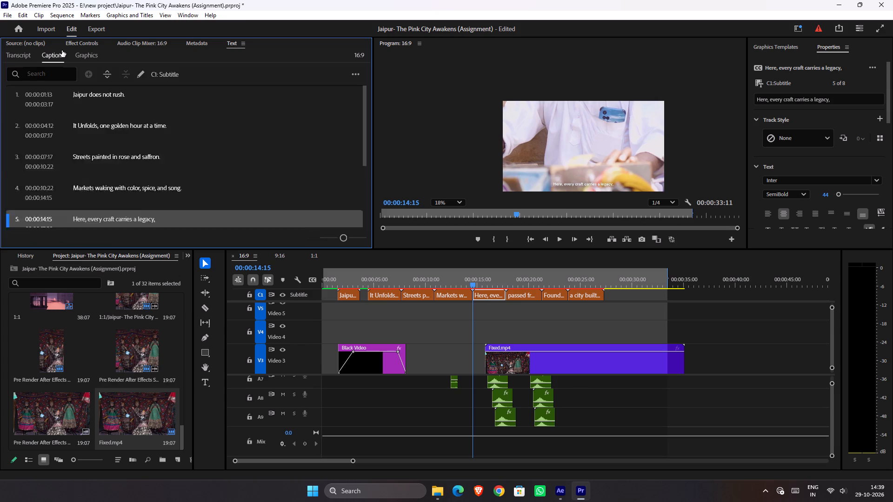
left_click_drag(612, 296, 568, 292)
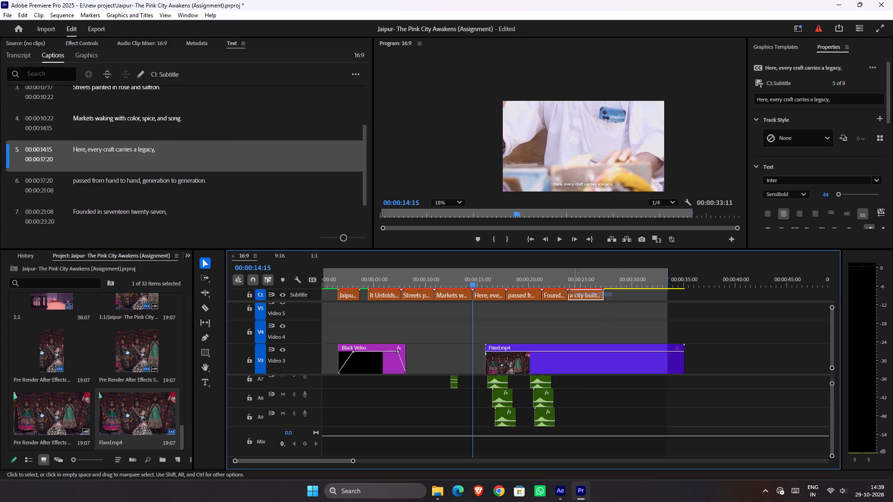
left_click_drag(568, 292, 347, 292)
right_click(347, 292)
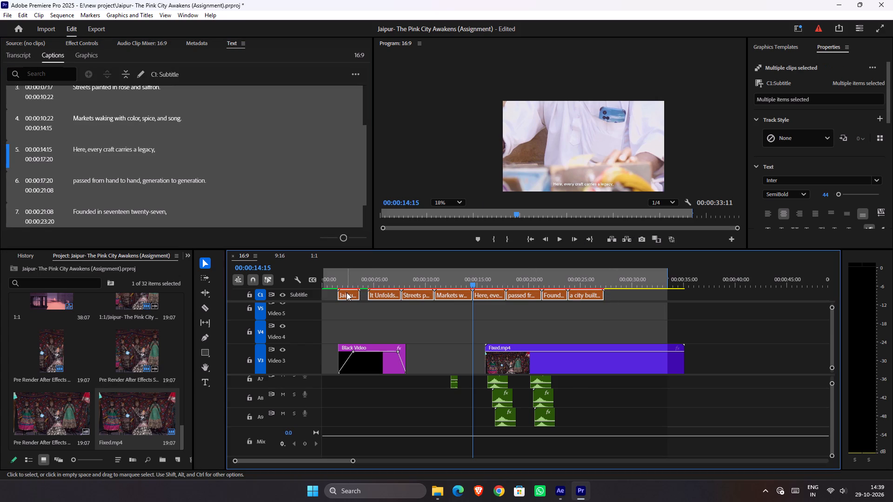
left_click(335, 294)
right_click_drag(343, 293, 350, 291)
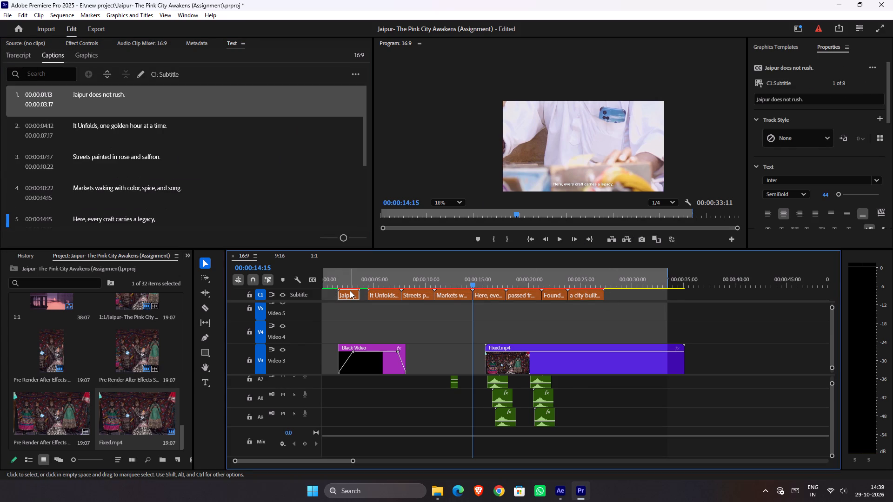
right_click(350, 291)
right_click(287, 96)
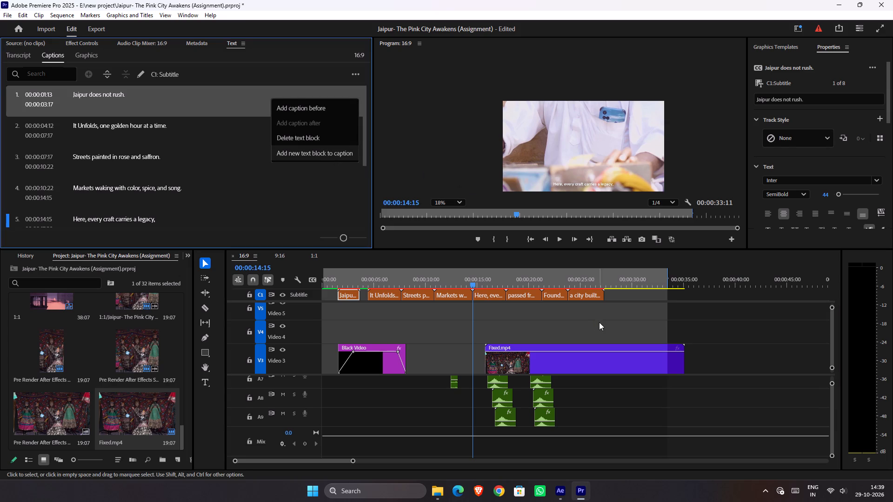
left_click(658, 275)
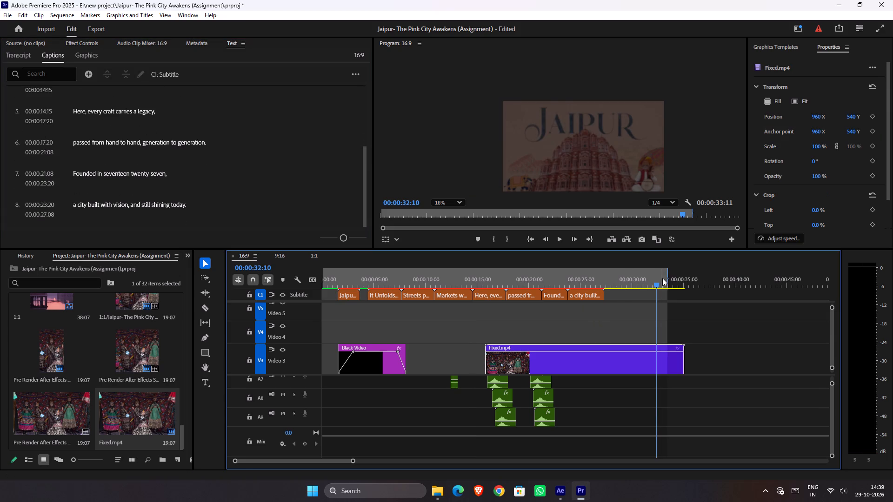
Create a track style named "subtitles" from all Subtitle track captions, saving it to both the project and local styles.
left_click(597, 293)
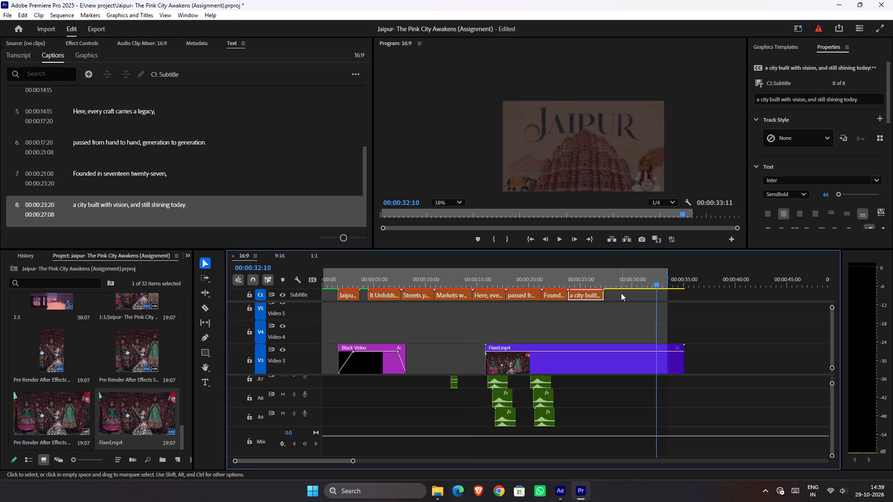
left_click_drag(621, 292, 328, 301)
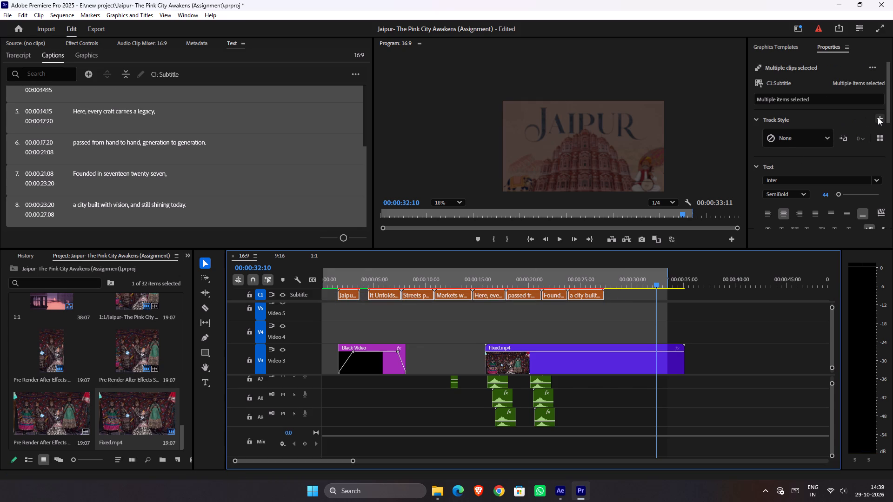
left_click(878, 117)
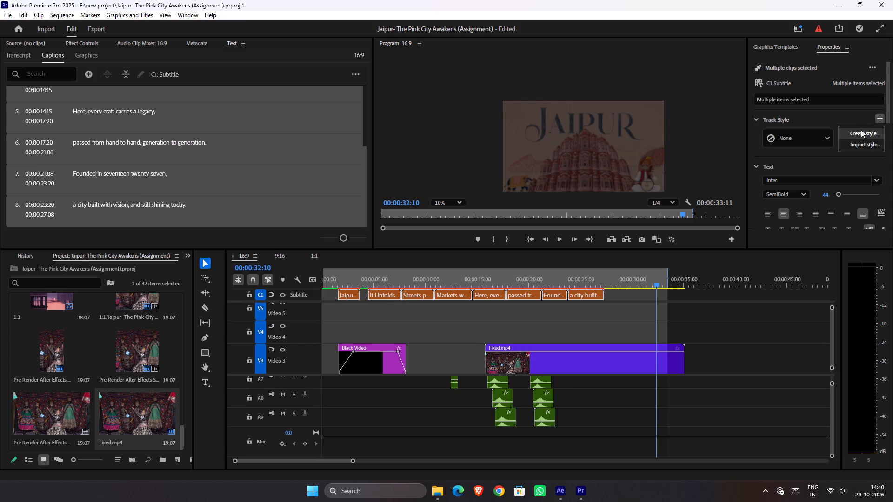
left_click(861, 130)
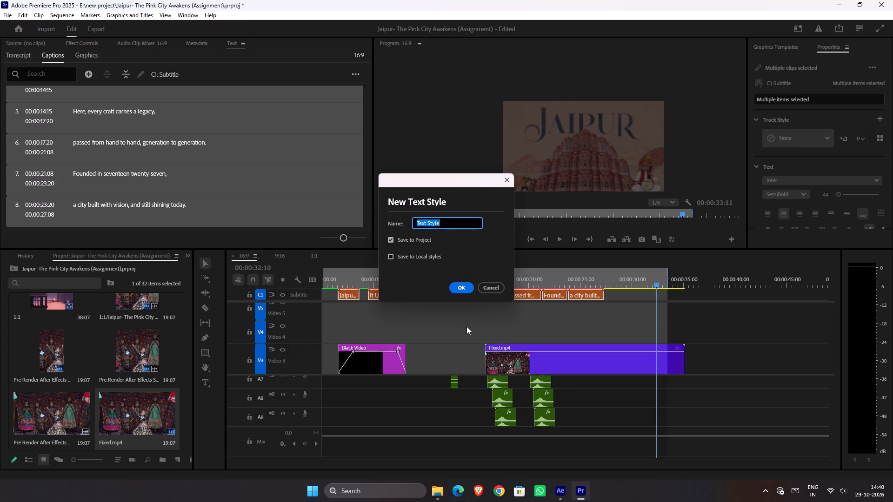
type("Ubtitl")
key("e")
key("Left")
key("Left")
key("Left")
key("Left")
key("Left")
key("Left")
key("Left")
key("Left")
key("Delete")
key("s")
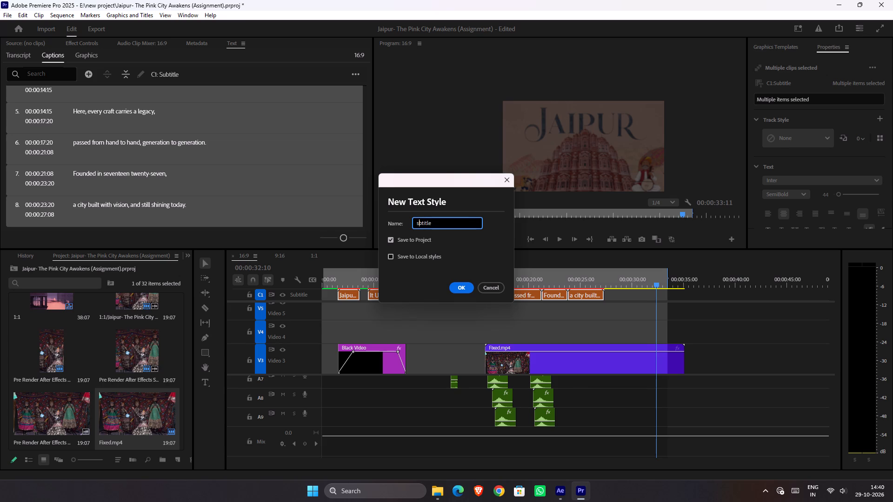
key("y")
key("BackSpace")
key("u")
left_click(397, 258)
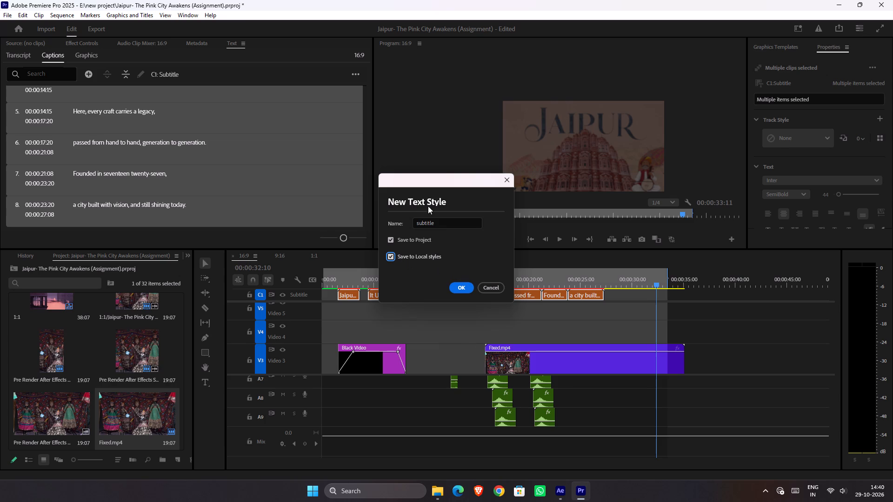
left_click(442, 218)
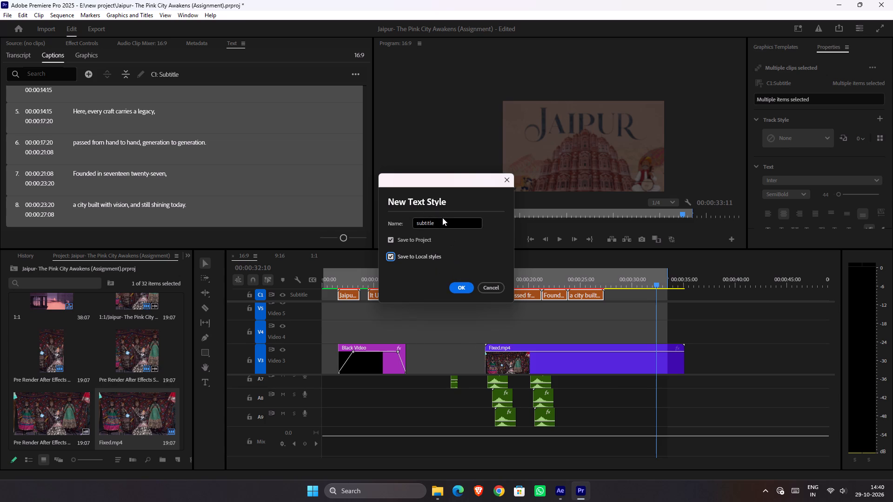
key("s")
left_click(442, 221)
key("s")
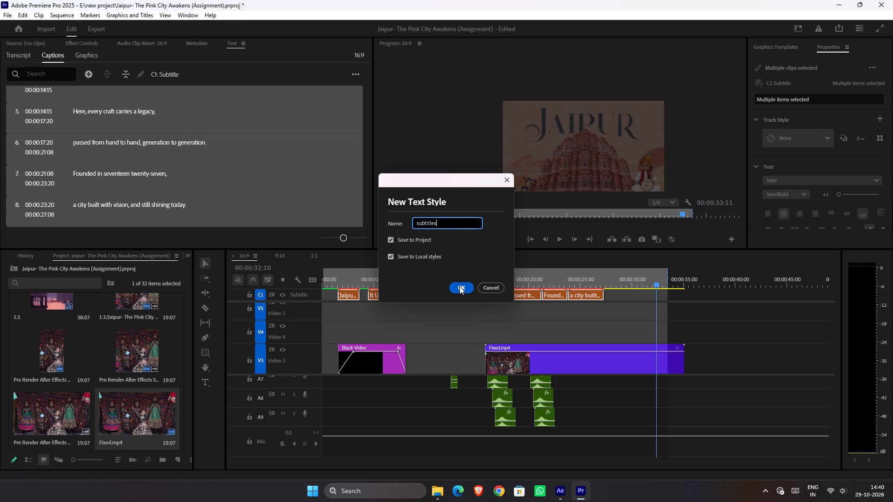
left_click(460, 286)
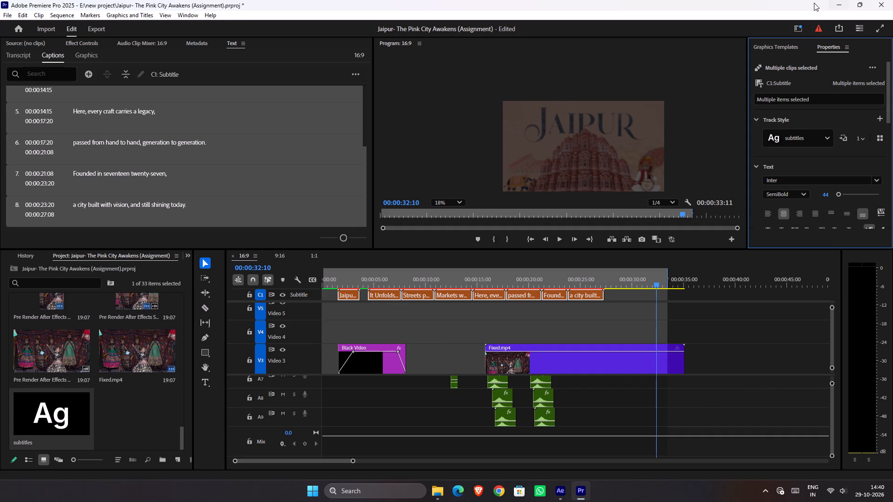
Examine the saved styles and the Redefine Style options for the "subtitles" track style, leaving the style as it is.
left_click(857, 135)
left_click(859, 138)
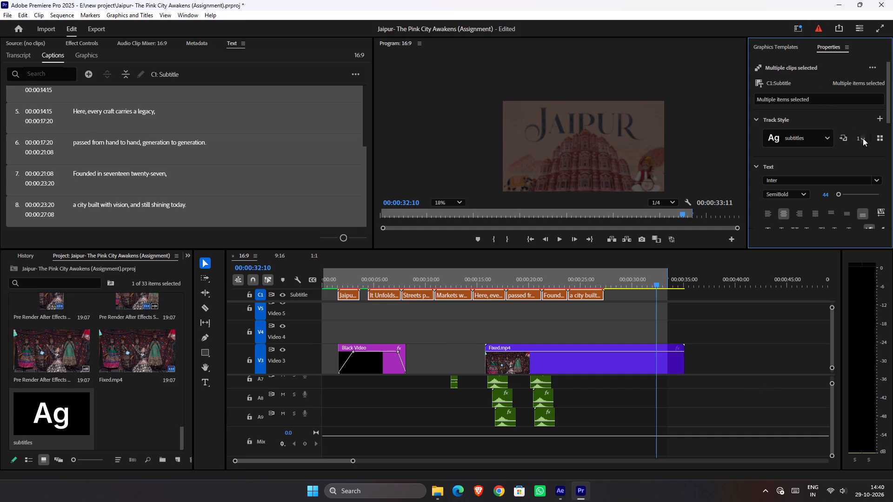
left_click(866, 138)
left_click(878, 141)
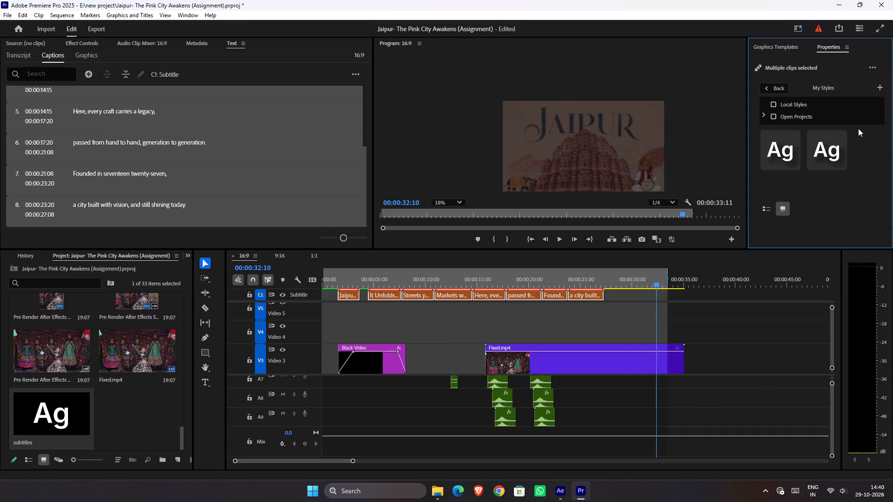
left_click(762, 92)
left_click(820, 142)
left_click(820, 142)
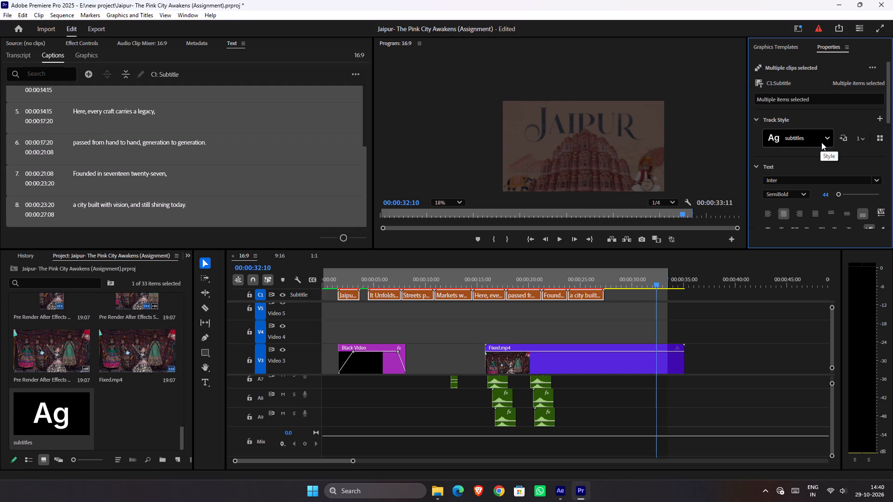
left_click(841, 139)
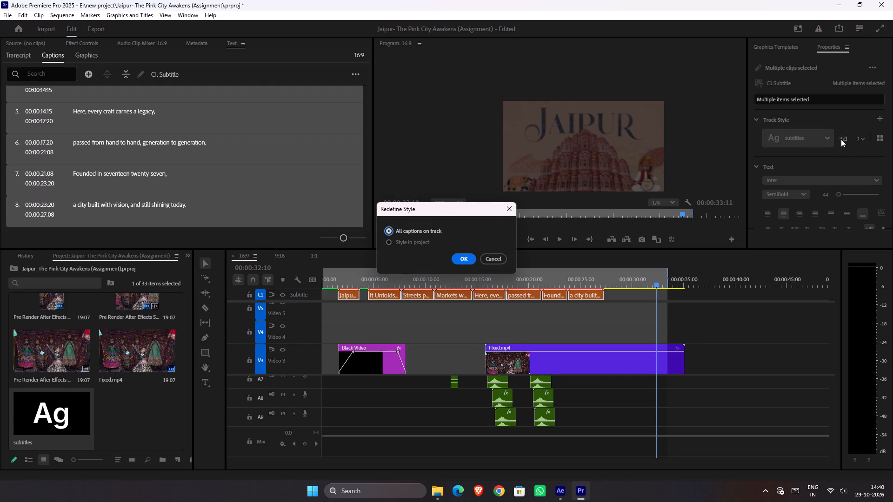
left_click(492, 257)
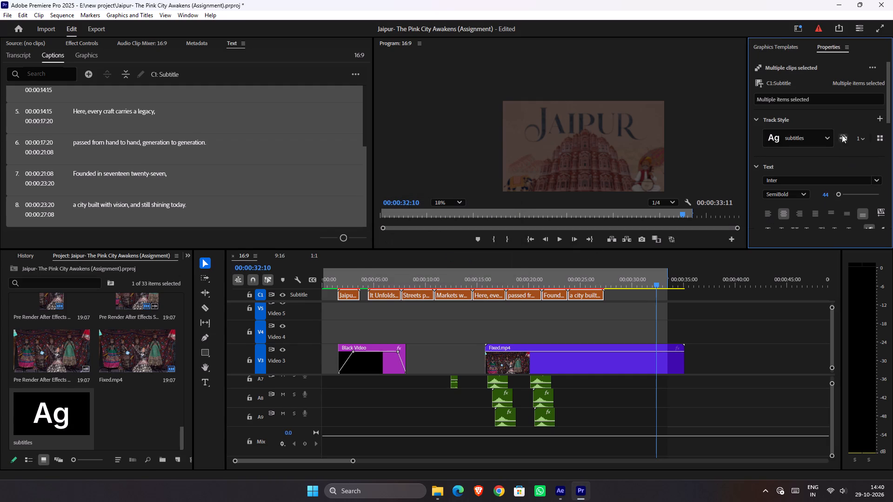
Look into the Add or edit captions option for the selected captions and review them in the caption list.
left_click(847, 101)
scroll(860, 102, "up", 5)
left_click(866, 66)
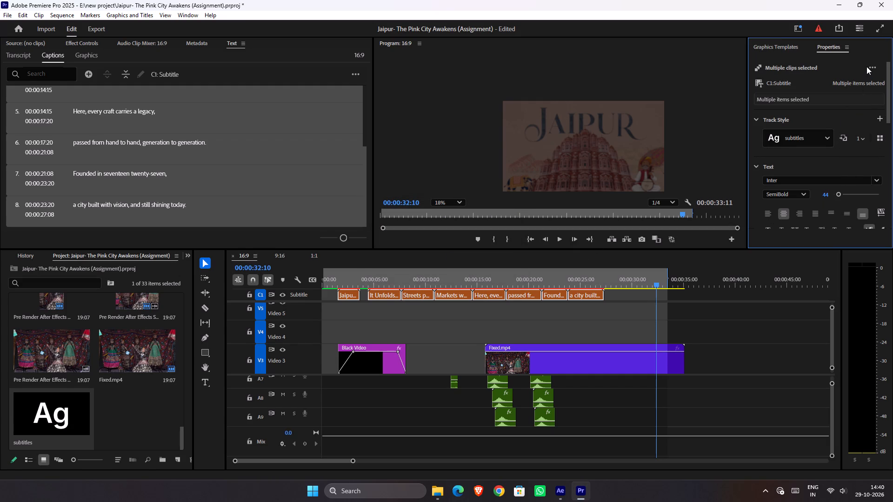
left_click(871, 72)
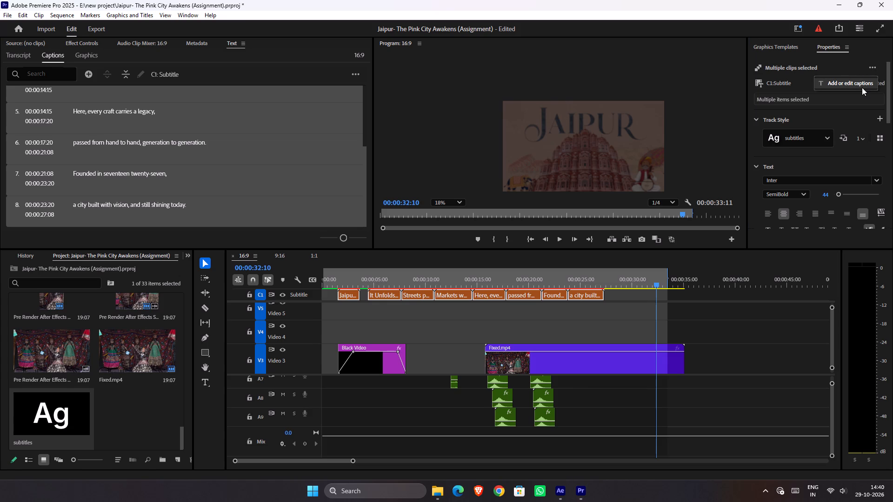
left_click(862, 87)
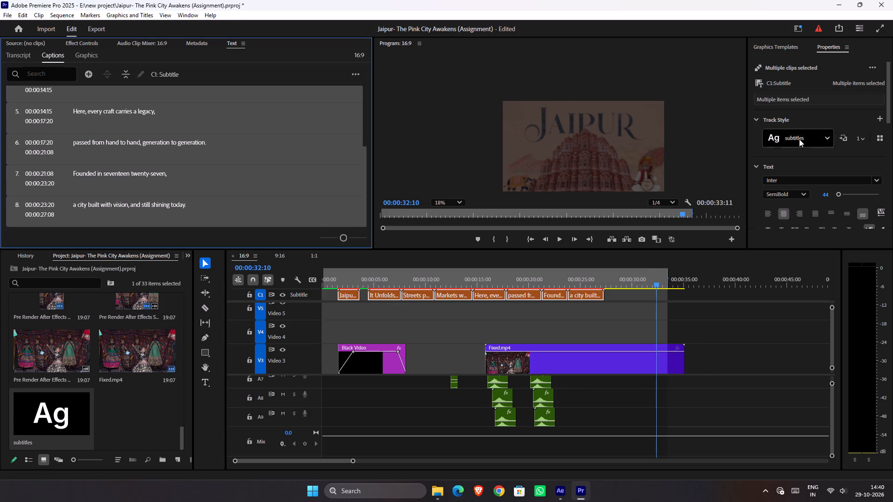
left_click(867, 65)
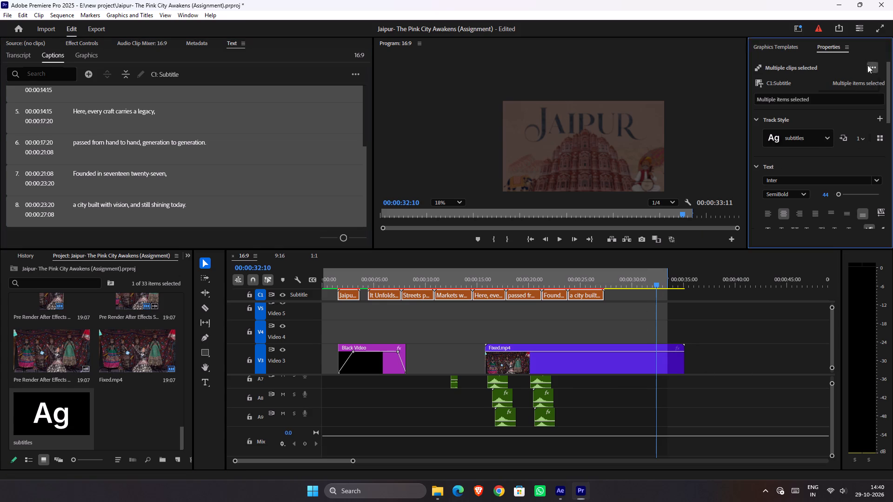
left_click(833, 81)
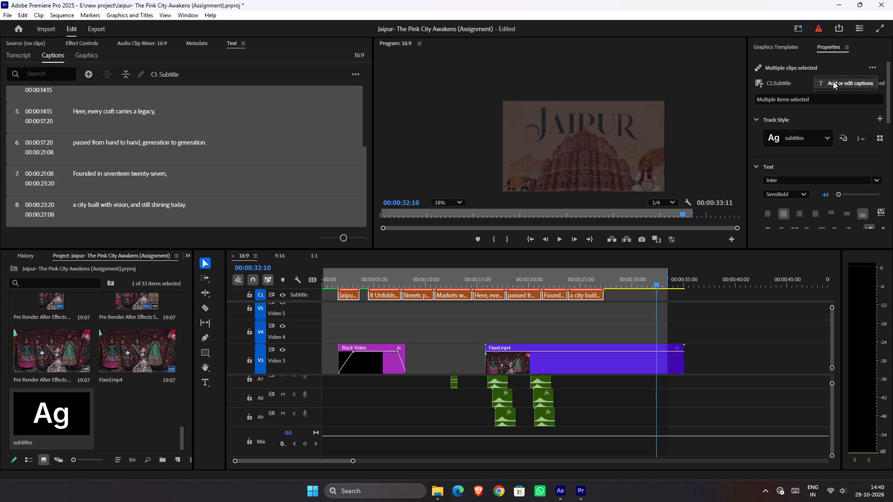
scroll(300, 215, "down", 6)
scroll(294, 202, "up", 6)
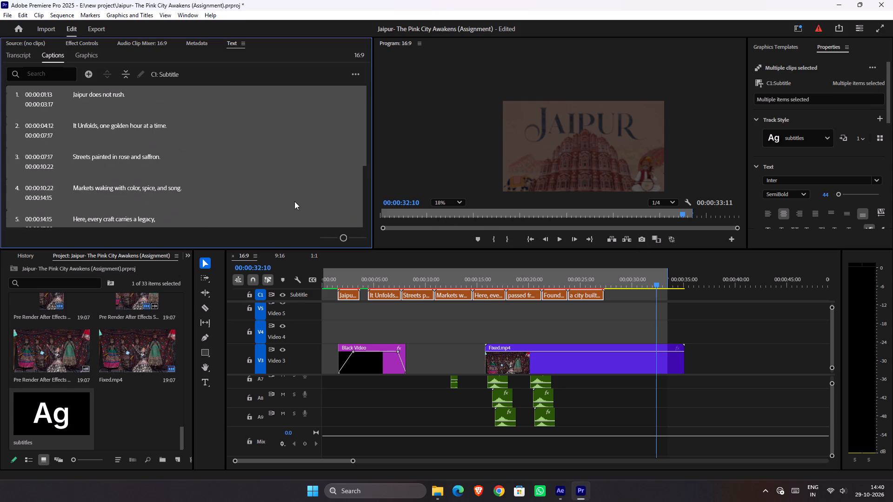
scroll(294, 201, "up", 12)
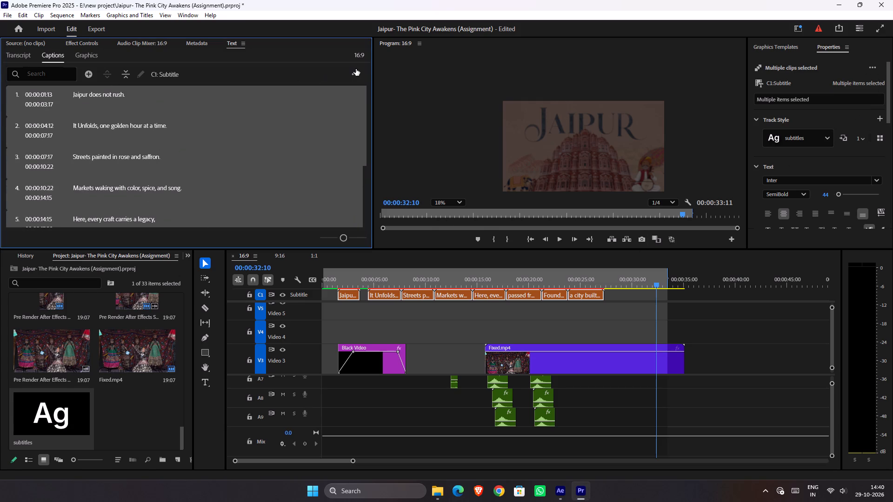
Look through the caption list's actions and preferences and the program's wider commands for a way to handle the captions.
left_click(356, 71)
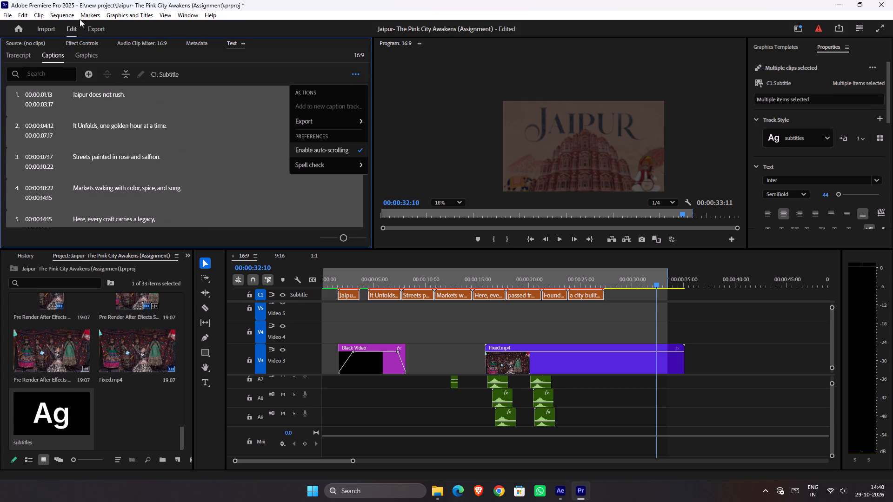
left_click(142, 12)
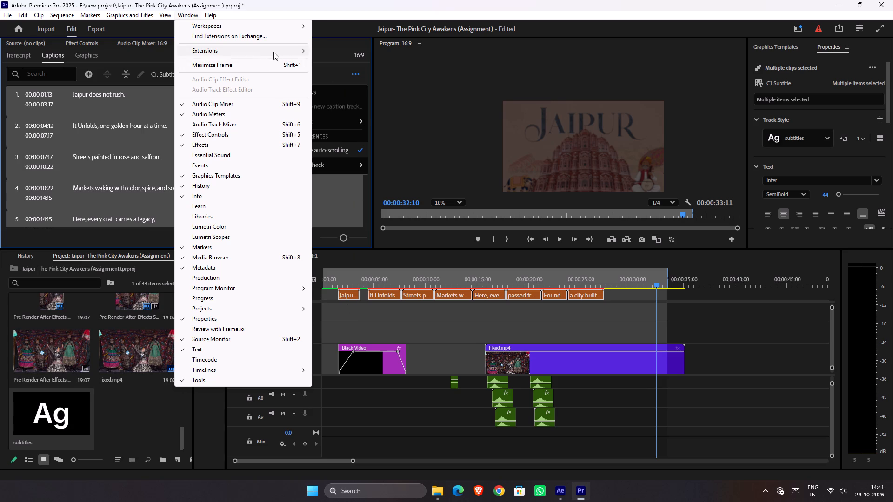
left_click(368, 337)
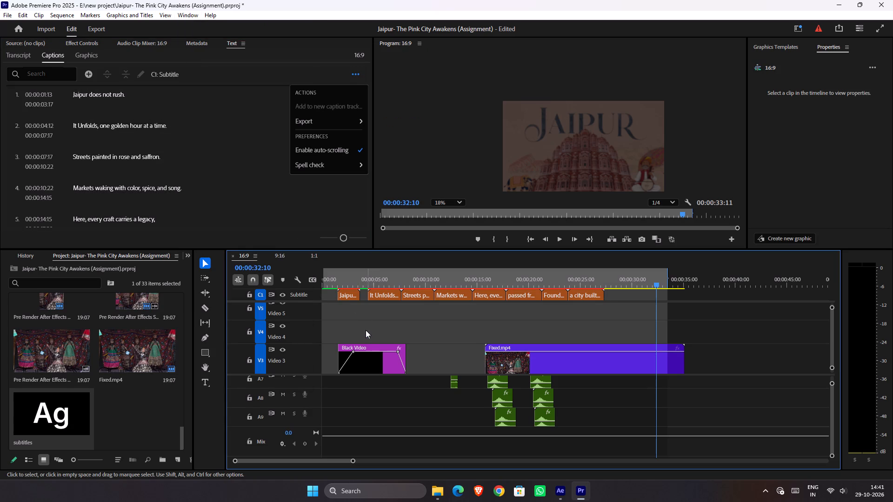
left_click(350, 293)
left_click(320, 185)
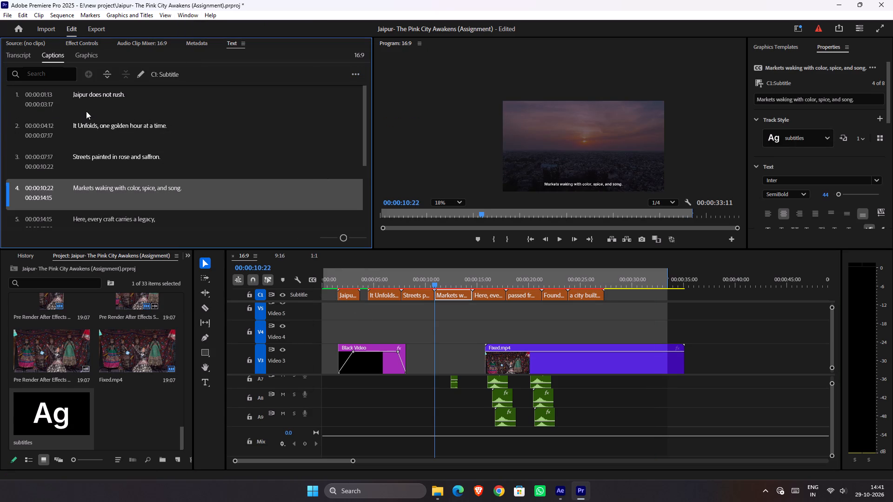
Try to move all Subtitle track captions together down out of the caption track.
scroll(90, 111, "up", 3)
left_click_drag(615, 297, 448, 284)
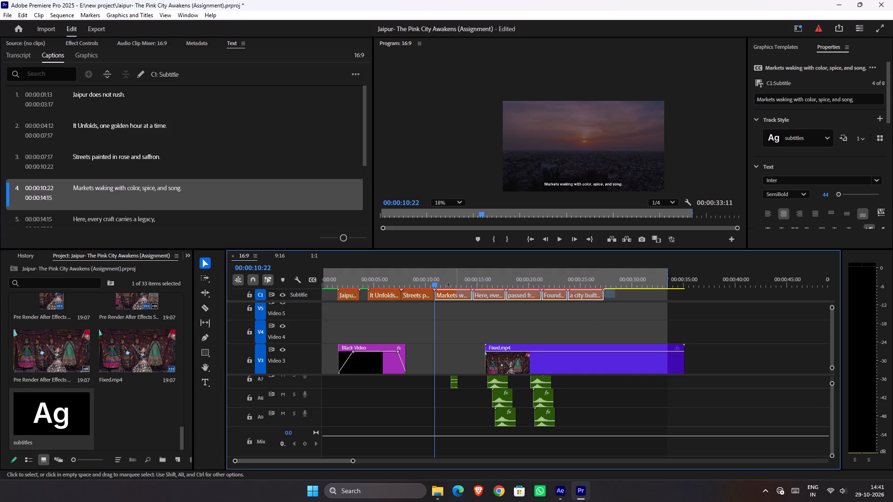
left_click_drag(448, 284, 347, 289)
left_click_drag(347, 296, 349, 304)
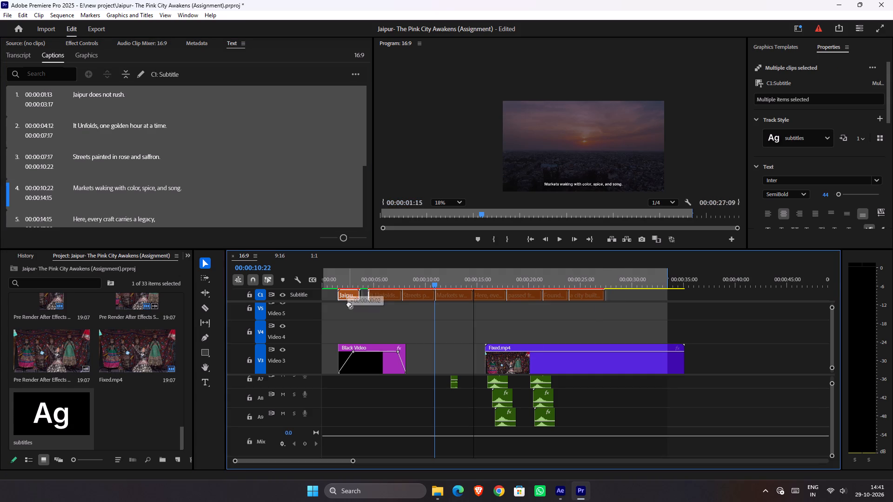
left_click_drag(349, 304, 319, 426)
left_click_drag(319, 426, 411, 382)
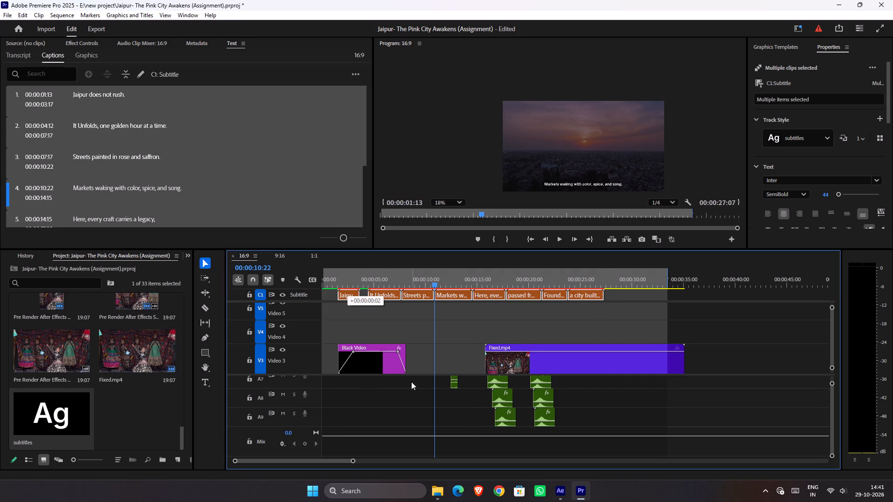
Select all Subtitle track captions again and look for further options that apply to them together.
left_click_drag(352, 284, 346, 285)
left_click_drag(327, 291, 617, 297)
right_click(592, 296)
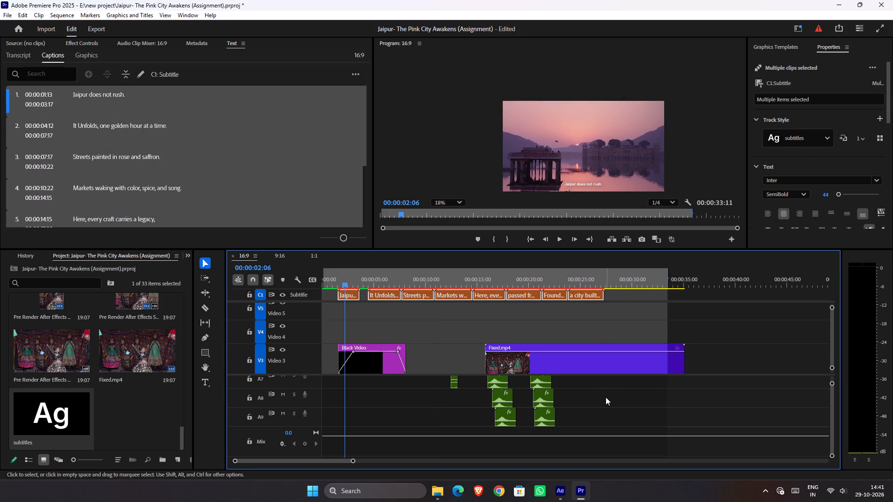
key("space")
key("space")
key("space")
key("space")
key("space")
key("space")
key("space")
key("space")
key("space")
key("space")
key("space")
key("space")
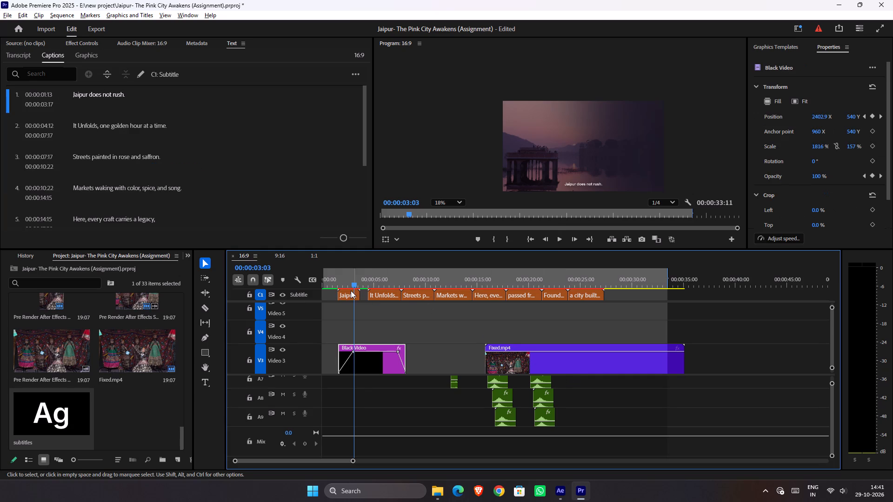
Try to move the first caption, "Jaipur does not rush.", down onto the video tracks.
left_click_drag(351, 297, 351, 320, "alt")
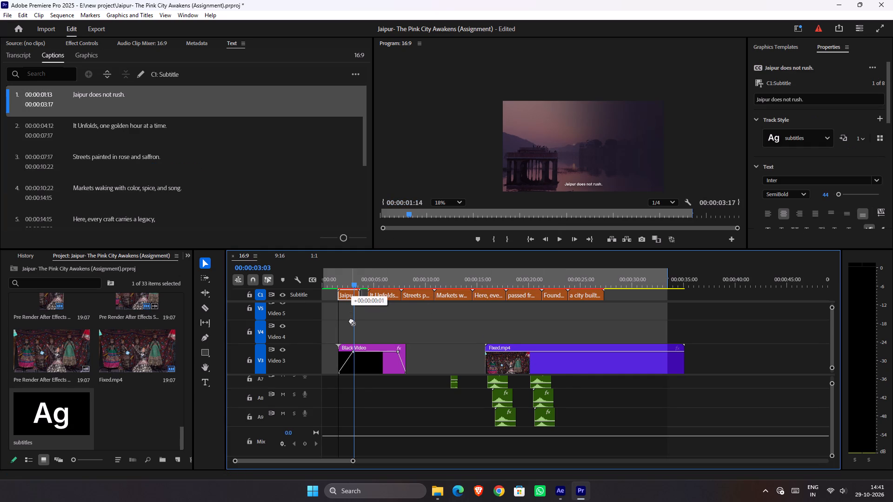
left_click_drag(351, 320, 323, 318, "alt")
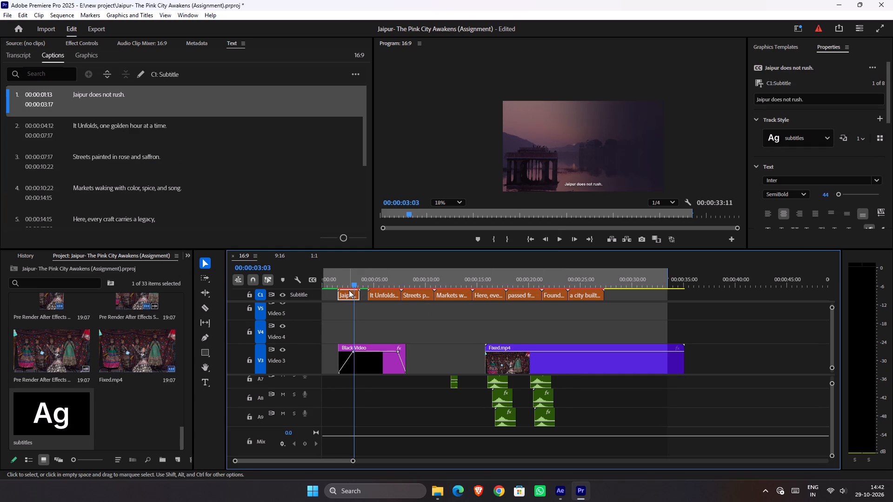
Look through the caption list's actions and open the first caption's text for editing, leaving the wording as it is.
left_click(356, 72)
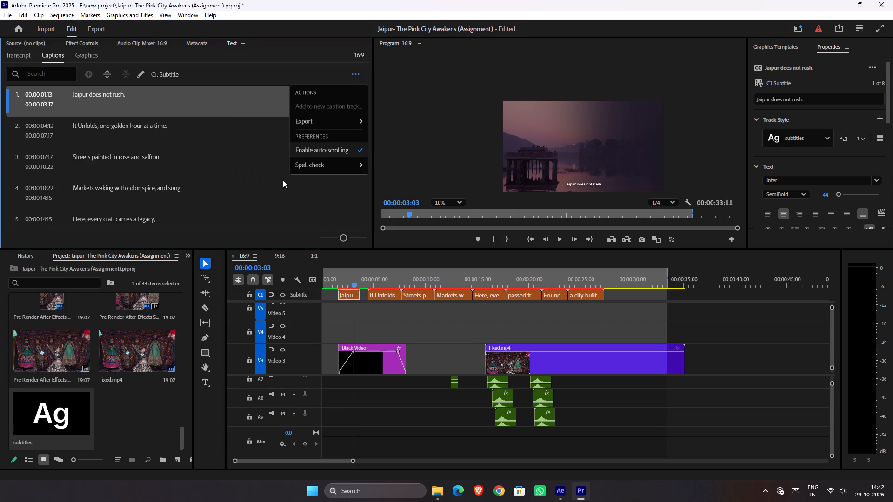
left_click(182, 73)
left_click(141, 73)
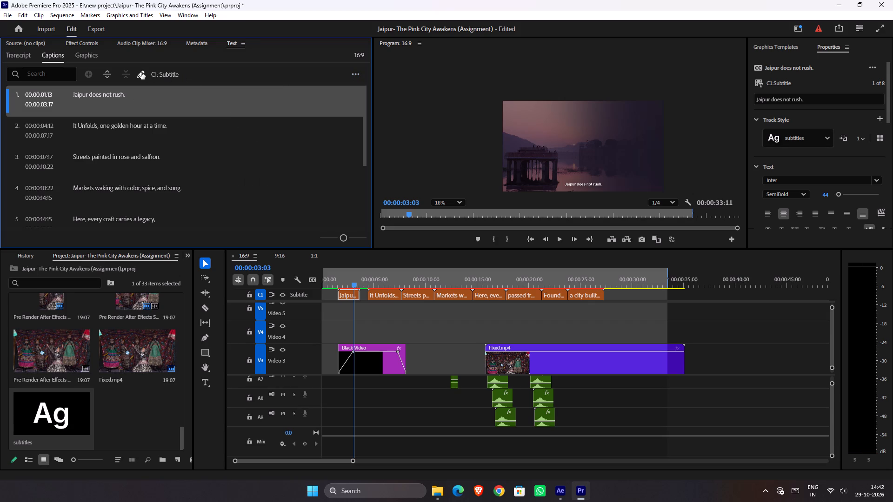
left_click(141, 73)
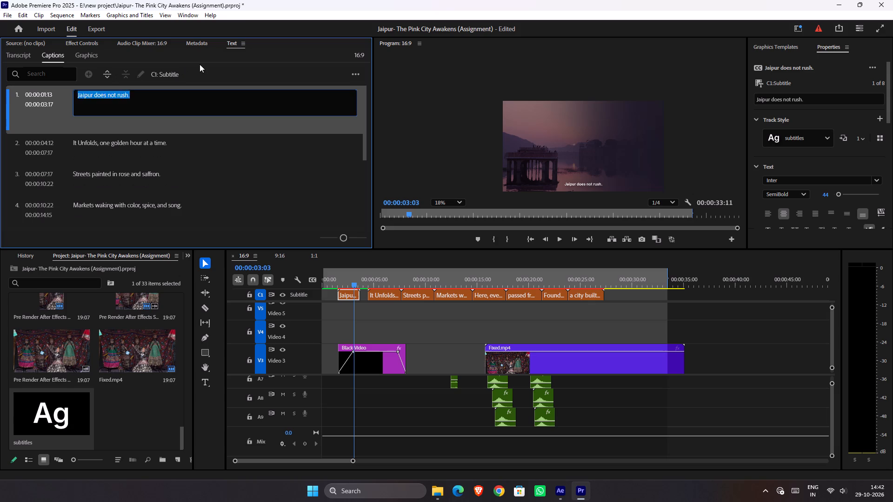
left_click(200, 64)
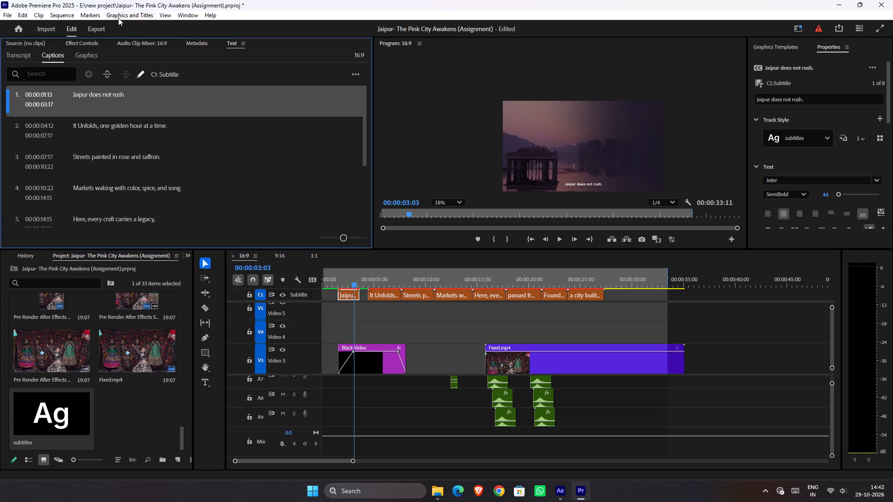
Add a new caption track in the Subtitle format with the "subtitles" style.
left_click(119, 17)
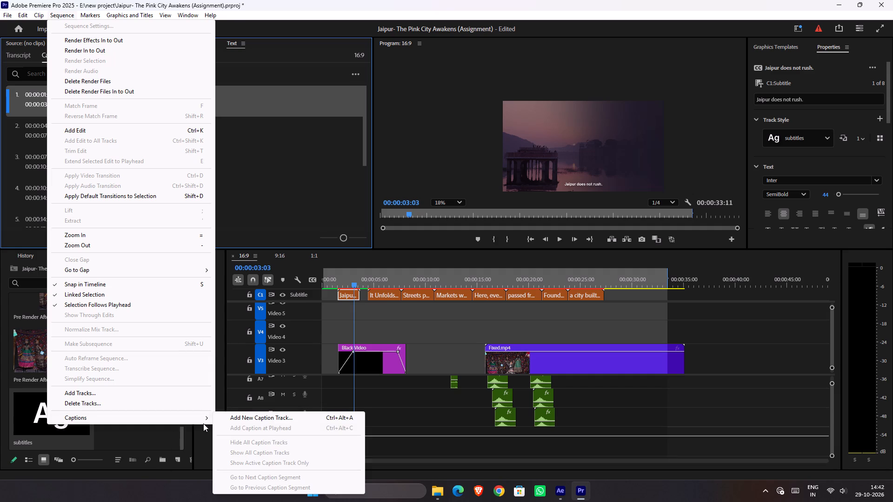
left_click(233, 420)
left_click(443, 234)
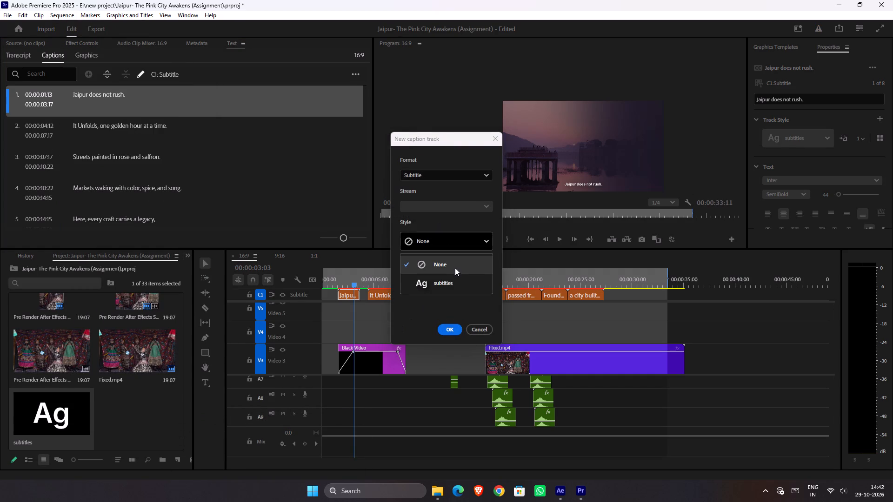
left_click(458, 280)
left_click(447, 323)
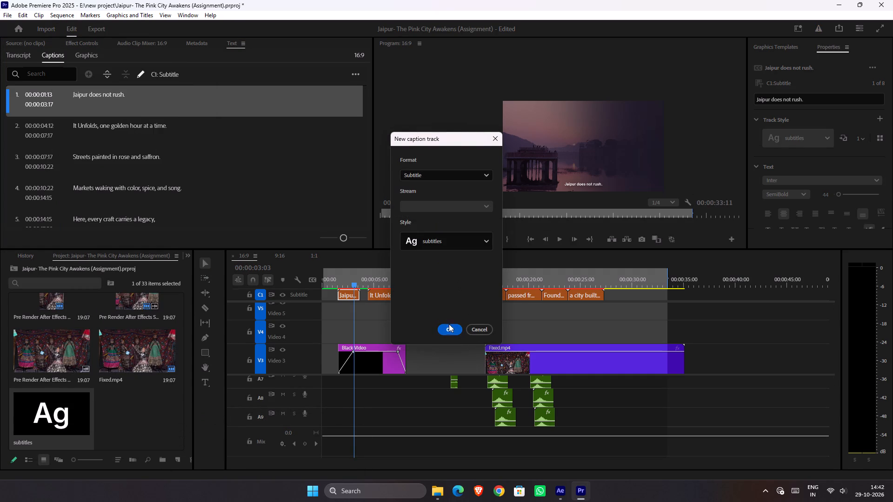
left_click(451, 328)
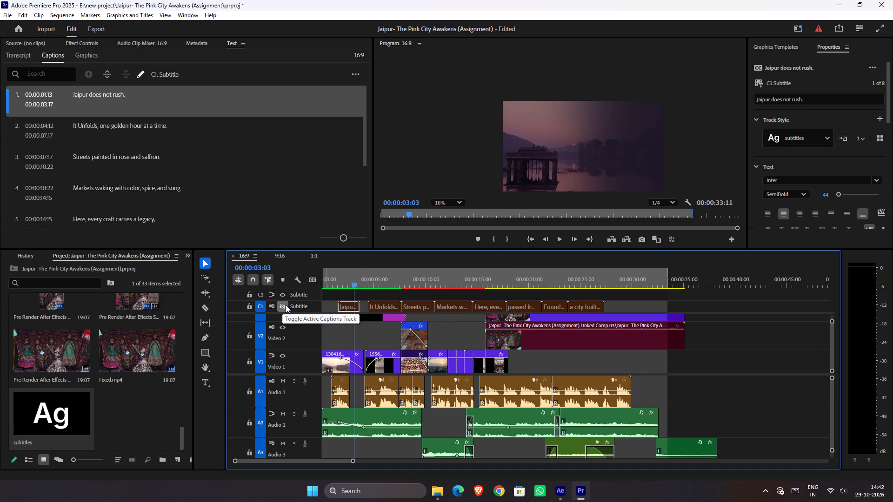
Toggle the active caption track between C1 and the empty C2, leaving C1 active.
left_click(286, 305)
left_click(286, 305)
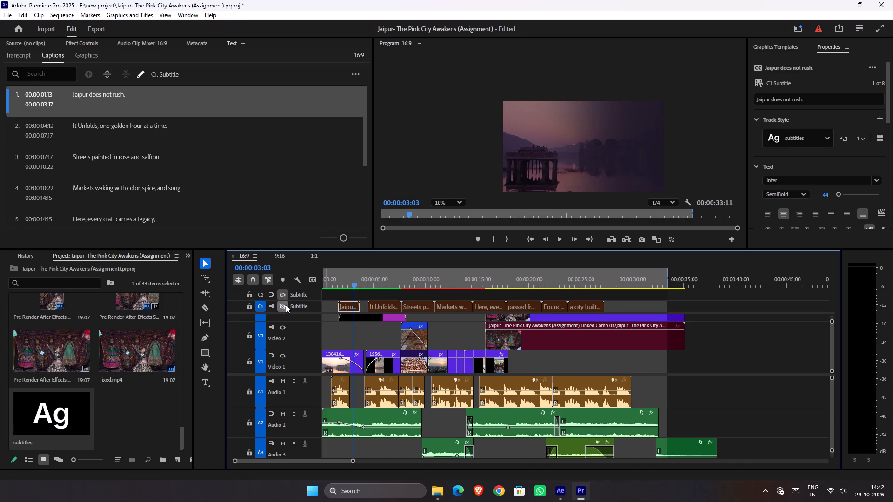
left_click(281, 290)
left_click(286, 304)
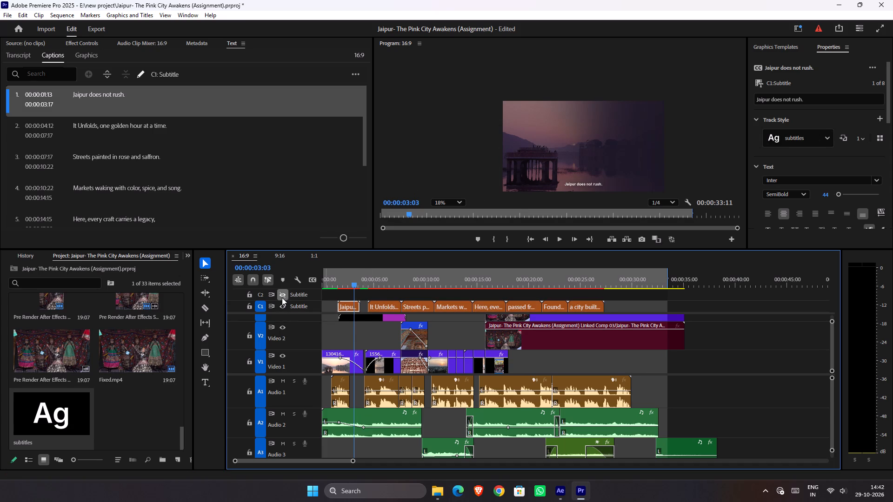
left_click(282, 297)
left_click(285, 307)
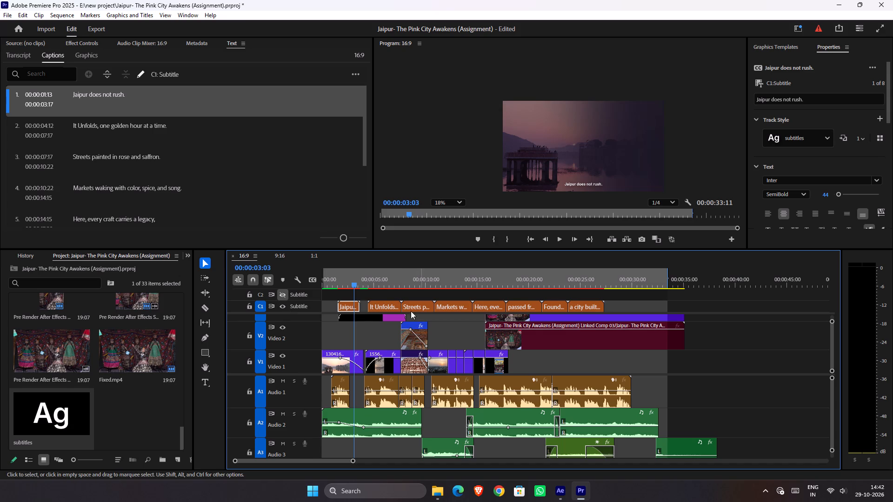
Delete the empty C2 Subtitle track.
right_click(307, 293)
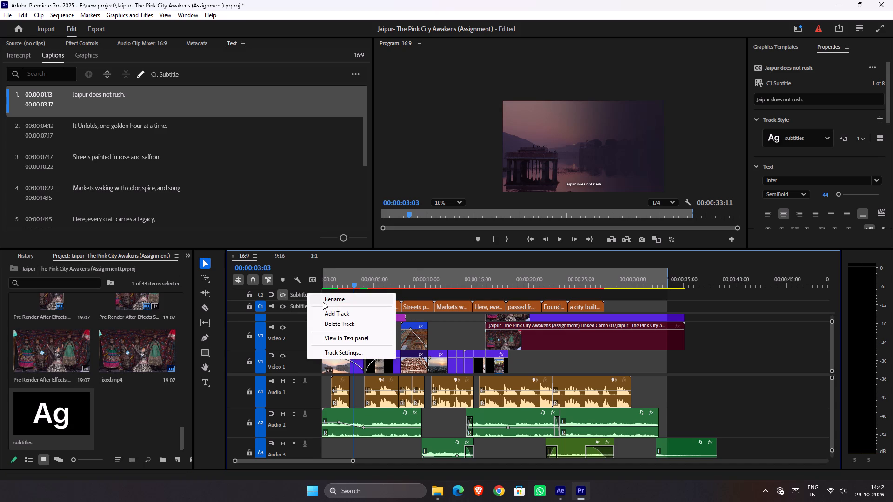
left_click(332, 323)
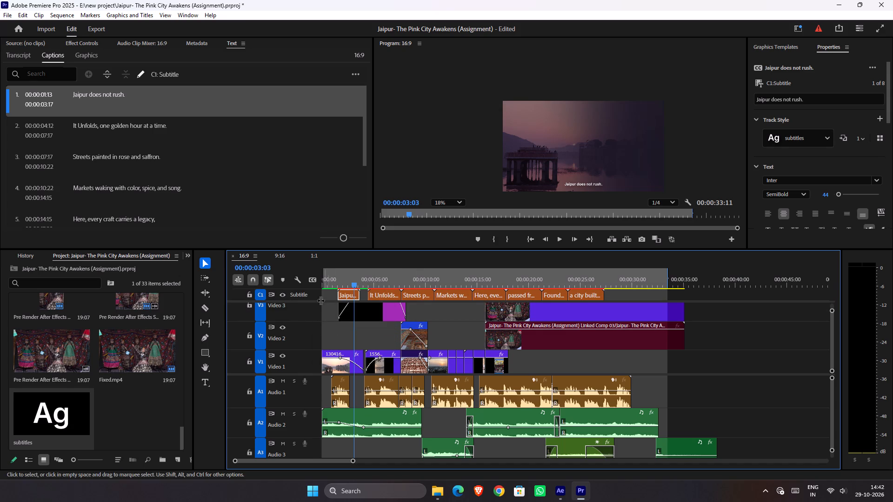
Look through the caption track display options, text views, caption properties, available workspace panels and graphics templates for a way to handle the captions.
left_click(312, 276)
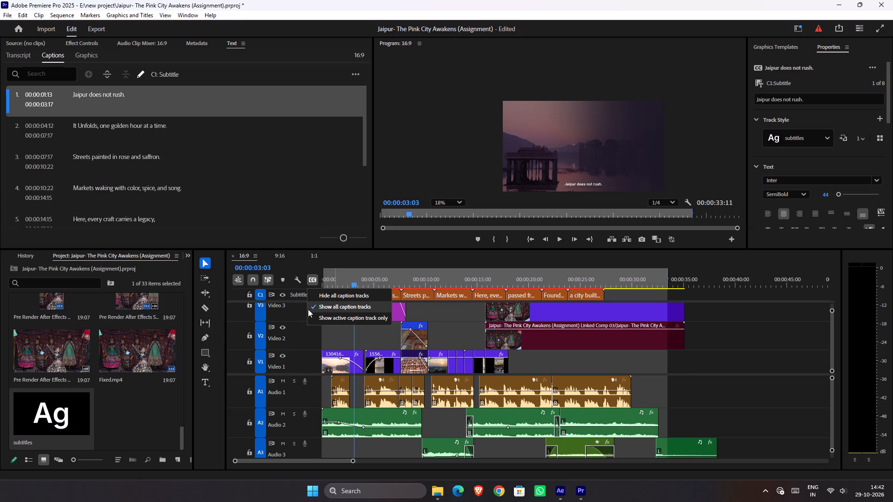
left_click(300, 294)
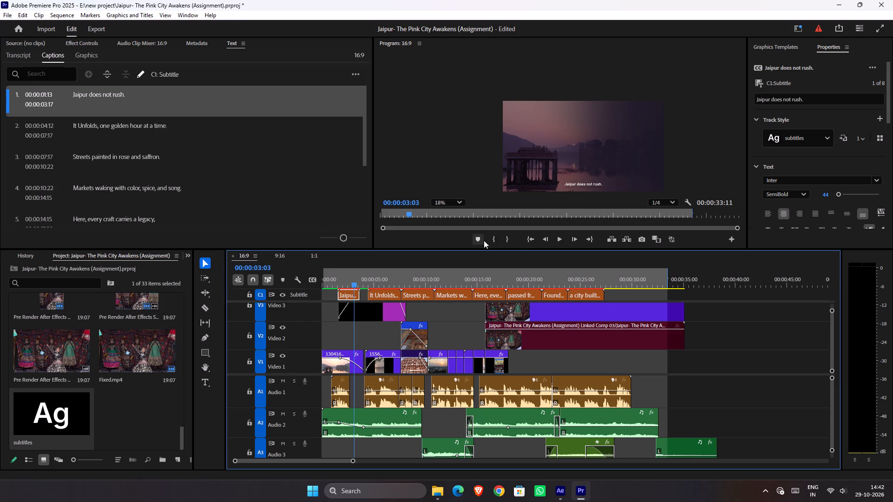
left_click(75, 57)
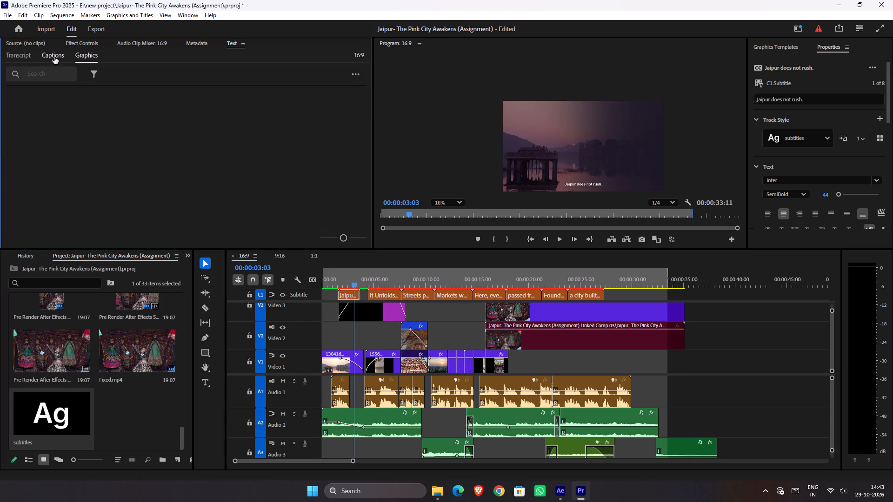
left_click(27, 56)
left_click(42, 57)
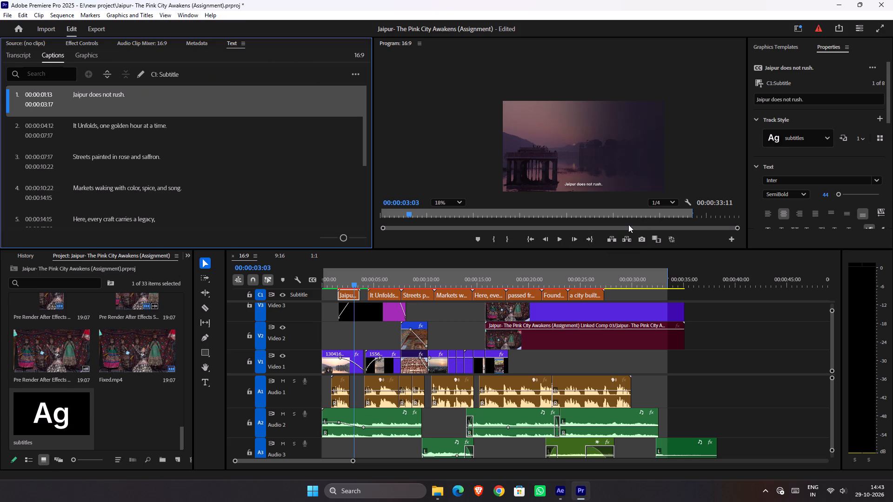
left_click(872, 68)
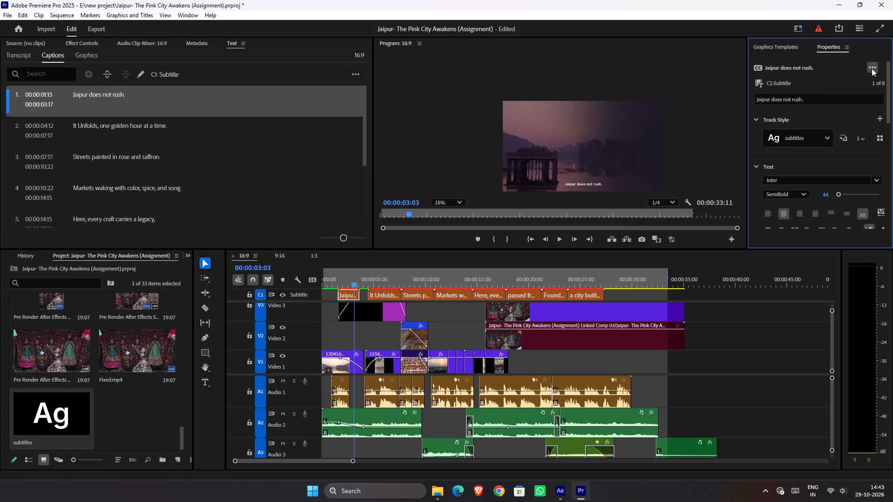
left_click(872, 68)
left_click(189, 11)
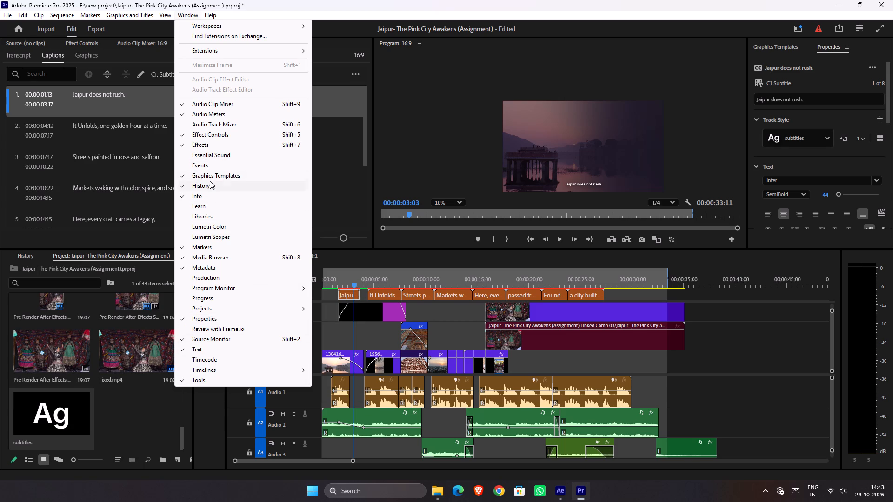
left_click(93, 52)
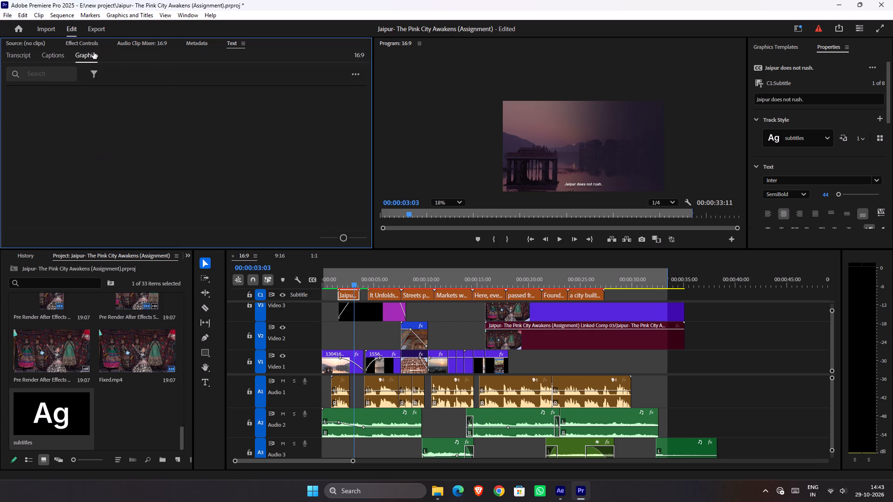
left_click(61, 52)
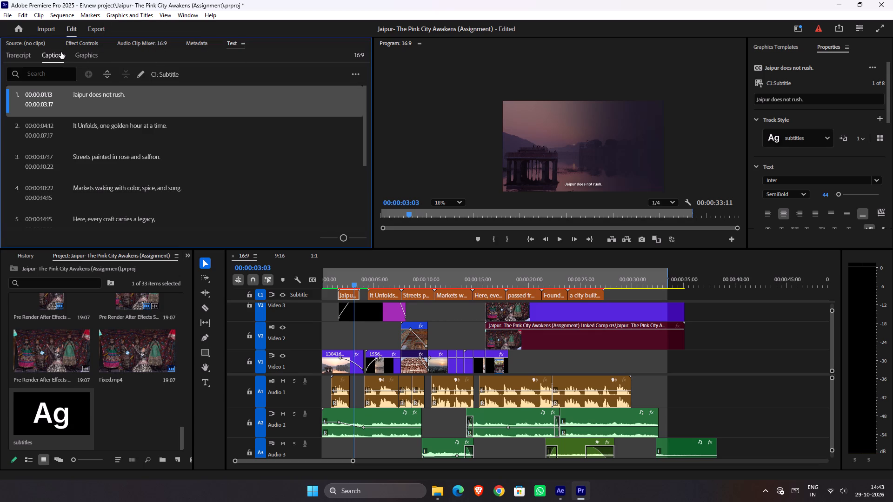
left_click(794, 43)
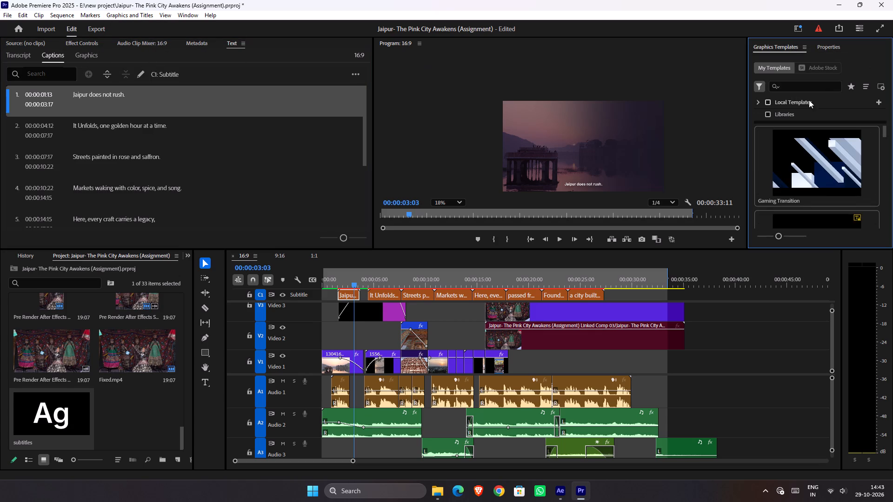
left_click(820, 45)
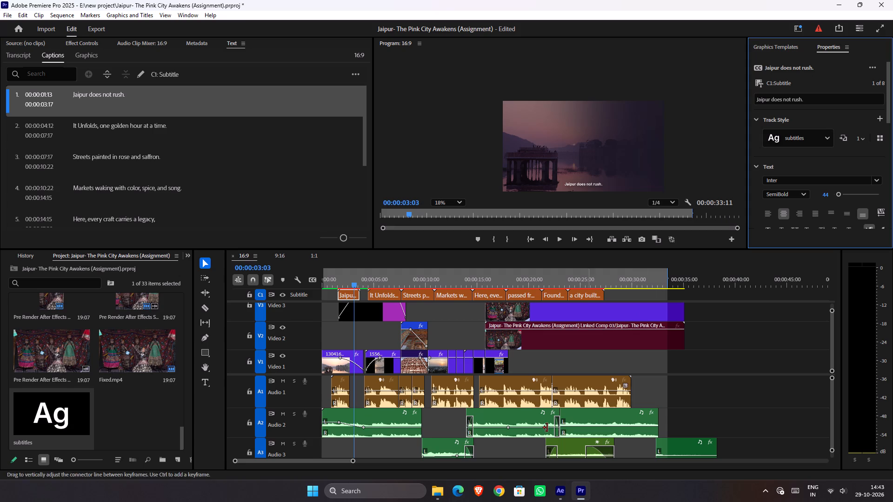
Switch to Microsoft Edge.
left_click(449, 495)
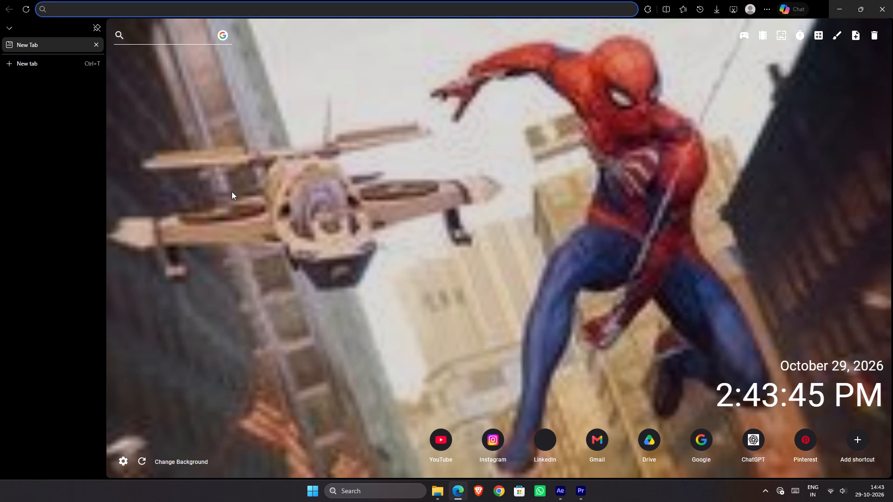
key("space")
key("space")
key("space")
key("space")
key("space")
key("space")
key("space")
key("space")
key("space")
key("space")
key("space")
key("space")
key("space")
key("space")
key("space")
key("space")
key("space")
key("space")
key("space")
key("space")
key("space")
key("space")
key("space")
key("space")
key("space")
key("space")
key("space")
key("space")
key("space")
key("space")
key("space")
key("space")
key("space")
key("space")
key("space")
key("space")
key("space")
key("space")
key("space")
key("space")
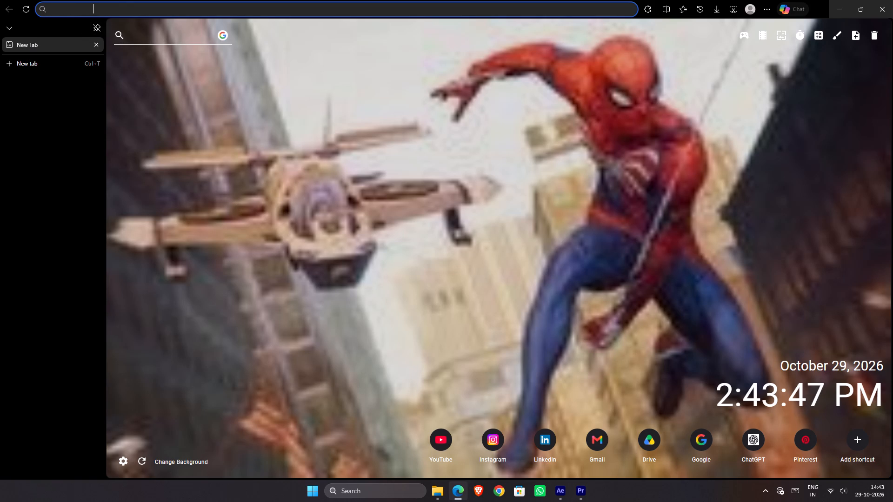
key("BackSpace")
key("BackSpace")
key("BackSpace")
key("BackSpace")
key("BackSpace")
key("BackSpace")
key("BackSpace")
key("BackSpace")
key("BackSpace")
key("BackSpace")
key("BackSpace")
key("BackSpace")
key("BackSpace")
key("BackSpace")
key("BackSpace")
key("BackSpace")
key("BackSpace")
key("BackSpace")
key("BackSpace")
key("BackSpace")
Search the web for "turn cption layer into graphics in premiere" and read the full steps for upgrading captions to graphics.
key("ctrl+BackSpace")
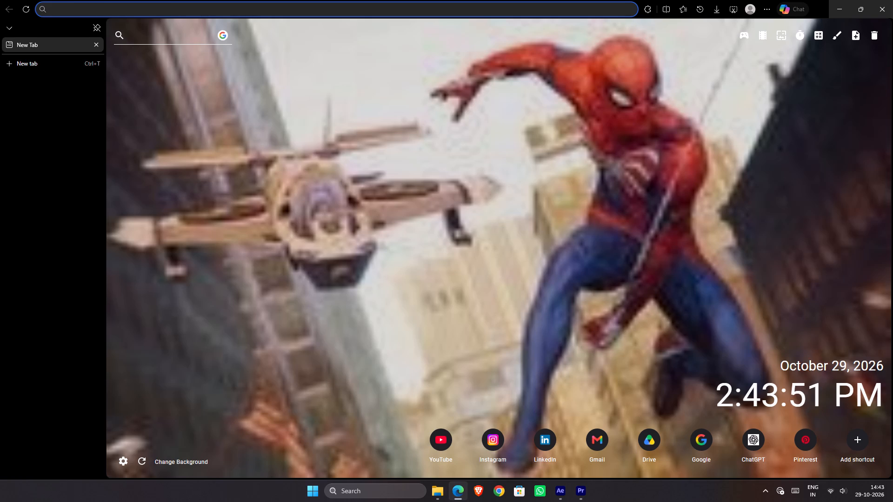
type("turn")
key("space")
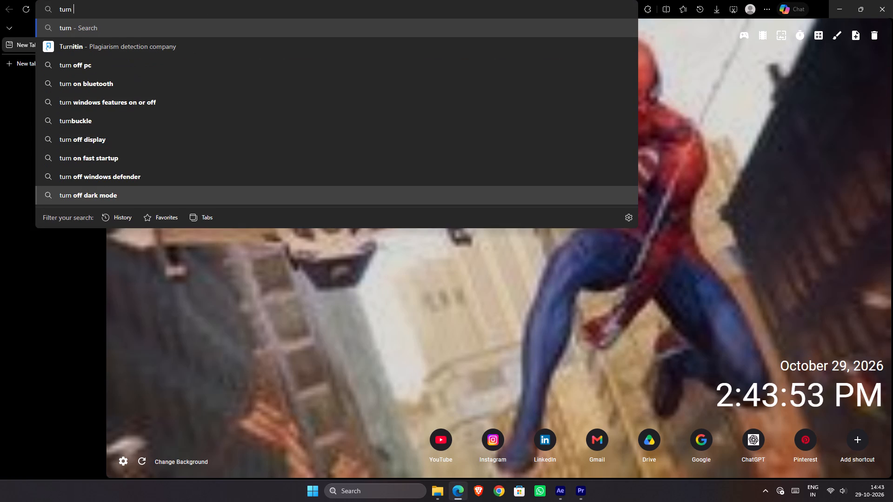
key("c")
type("ption layer into grap")
key("h")
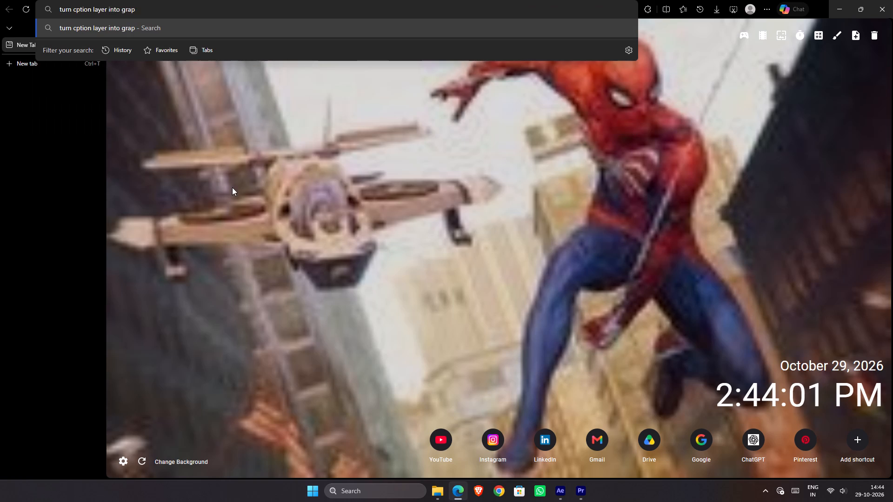
type("ics in o")
key("BackSpace")
type("pe")
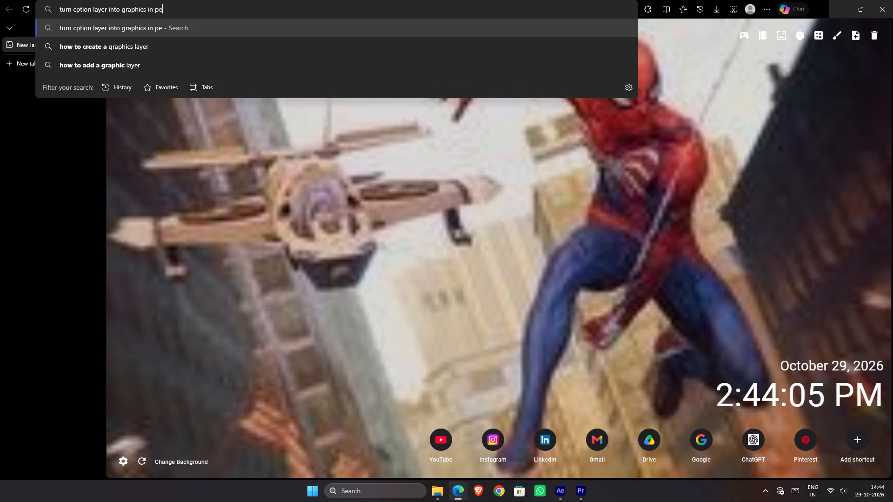
key("BackSpace")
type("remoe")
key("BackSpace")
key("BackSpace")
type("iree")
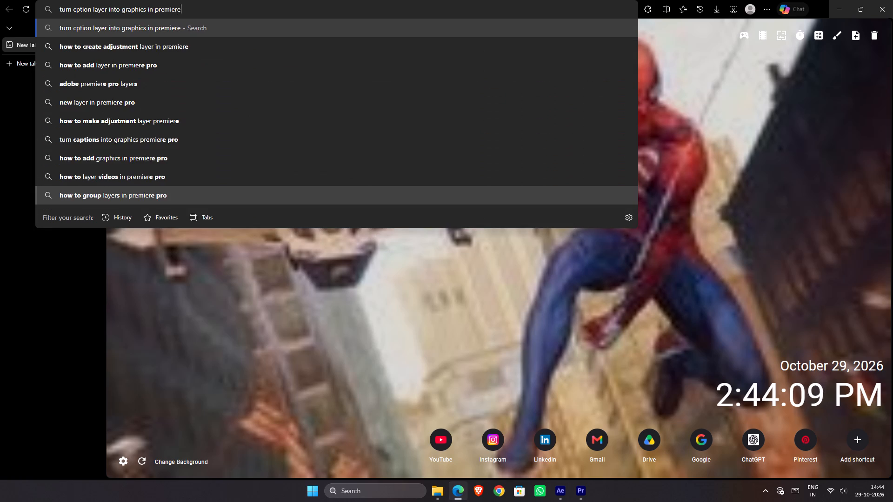
key("Return")
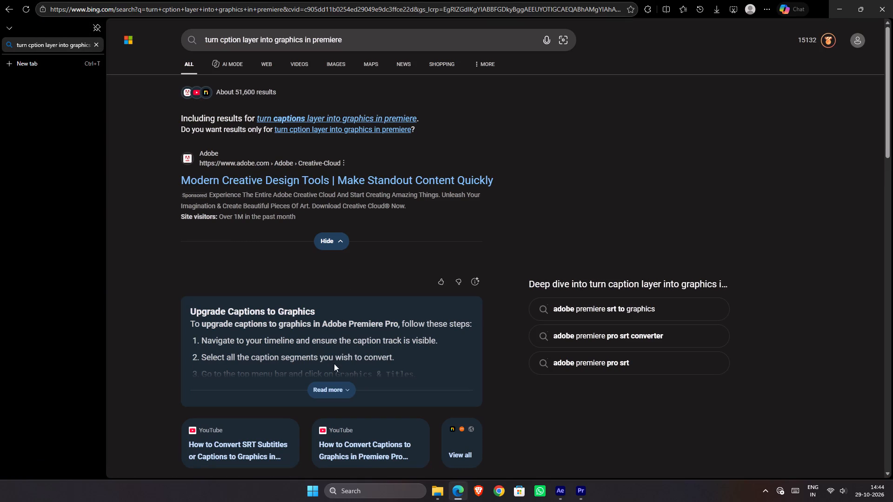
left_click(334, 383)
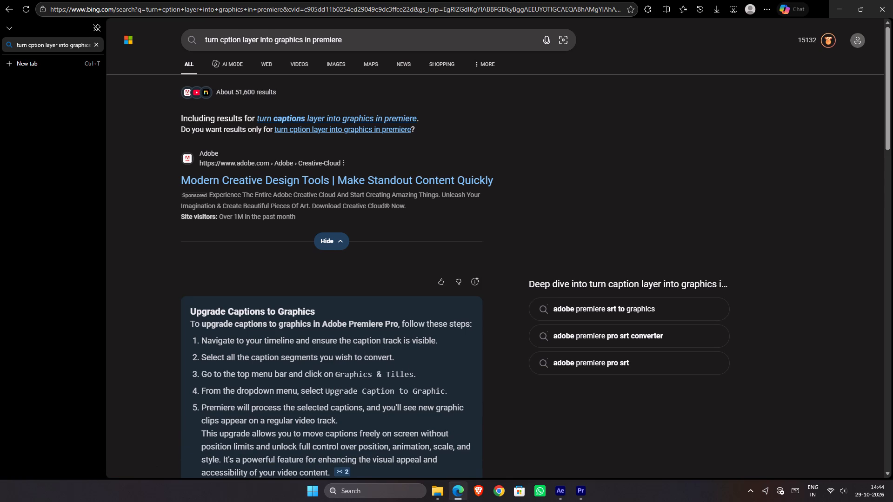
Switch back to Premiere Pro and upgrade all captions on the C1 Subtitle track to graphics.
left_click(580, 488)
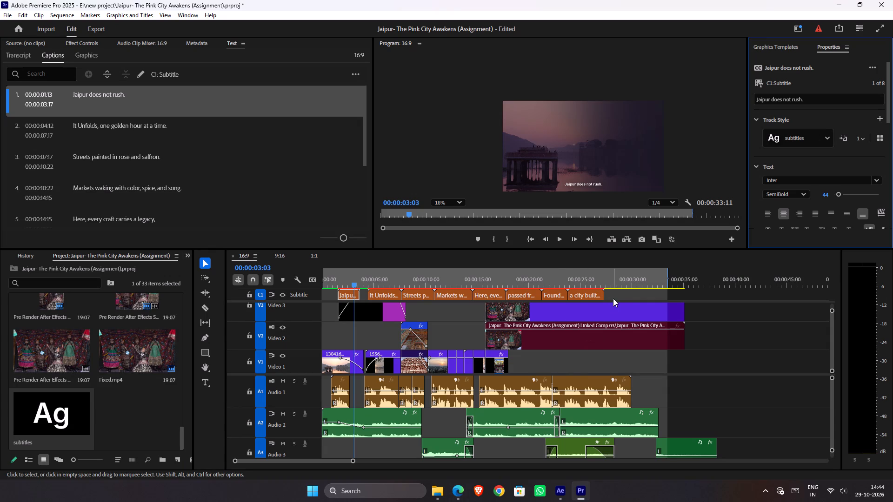
left_click_drag(613, 298, 315, 291)
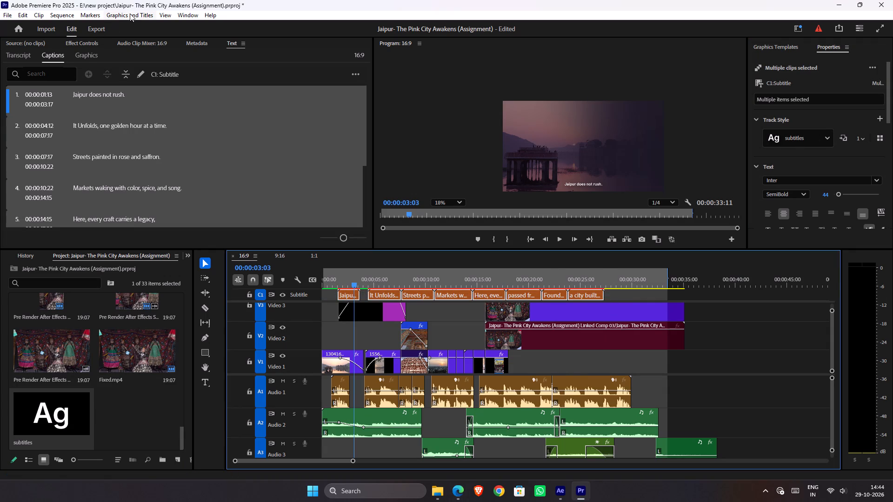
left_click(123, 13)
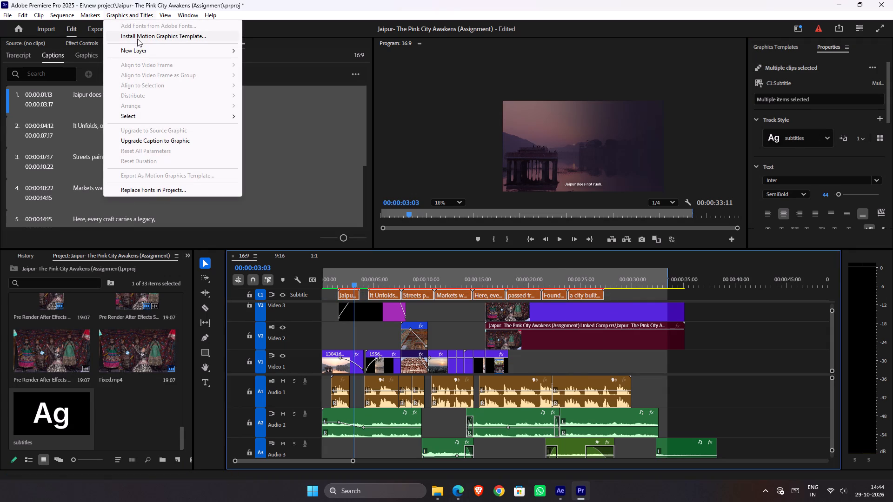
left_click(177, 143)
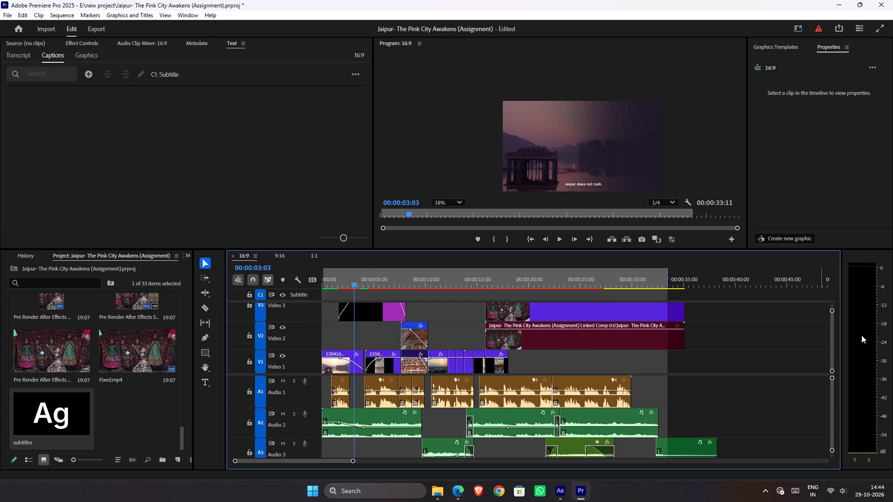
left_click_drag(832, 323, 827, 321)
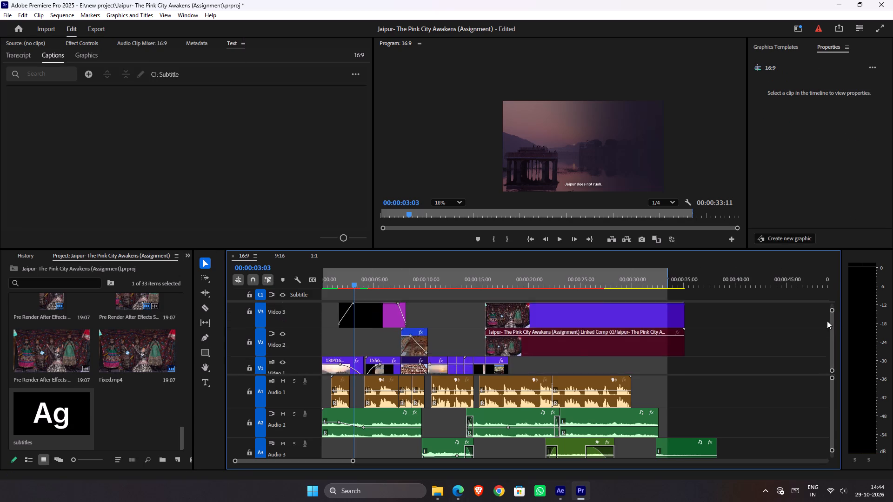
left_click_drag(827, 321, 824, 316)
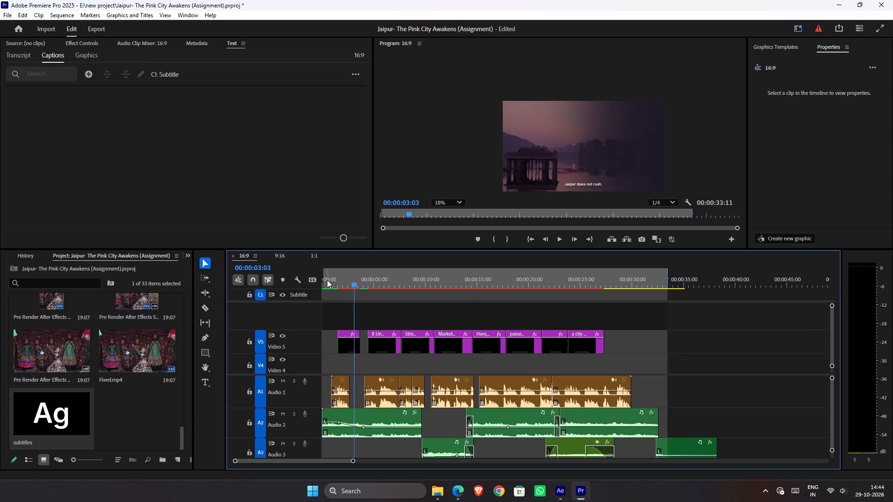
Examine the caption graphics on Video 5, including the graphics commands available for them, and play back the opening captions.
left_click_drag(333, 280, 347, 284)
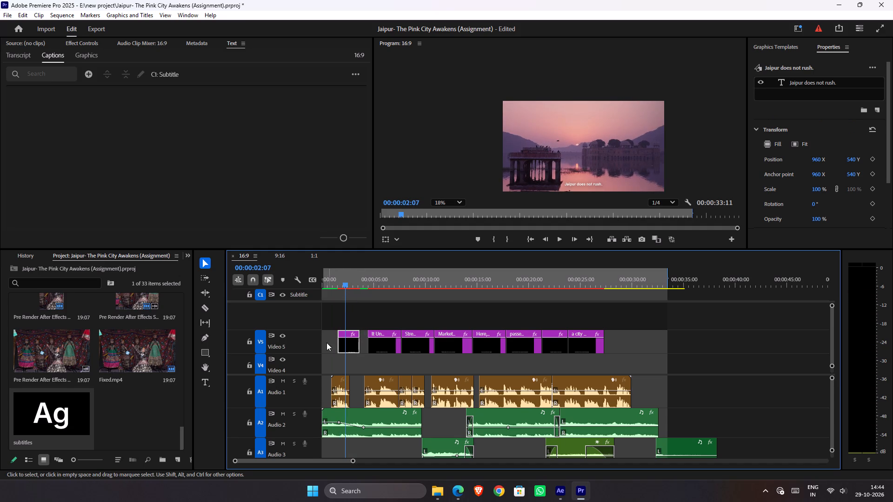
left_click_drag(326, 342, 598, 341)
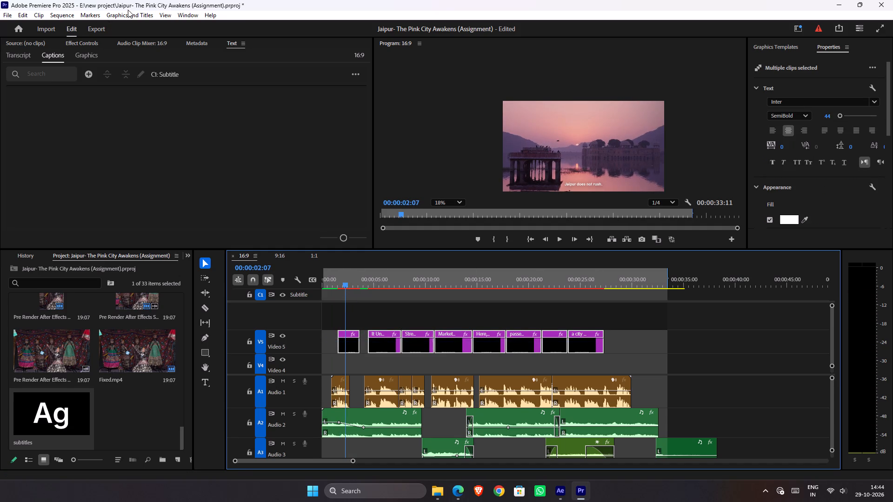
left_click(128, 10)
left_click(129, 15)
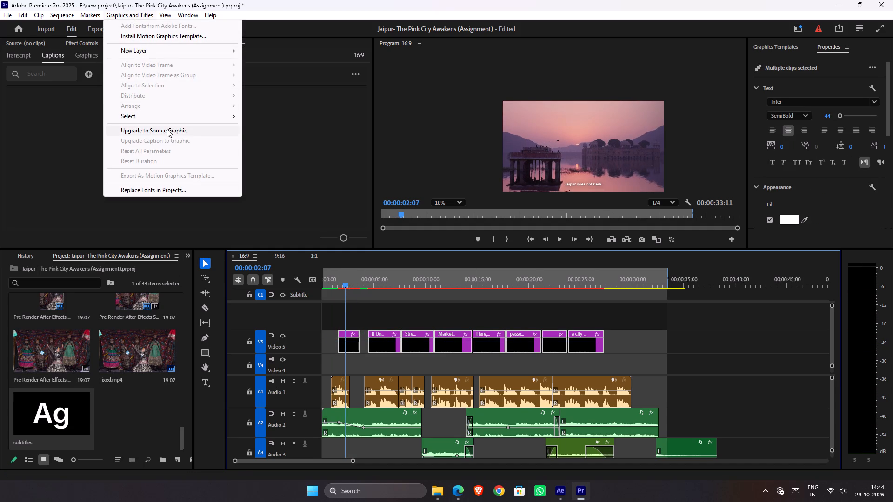
left_click(387, 316)
left_click_drag(347, 284, 339, 284)
scroll(347, 316, "up", 7, "alt")
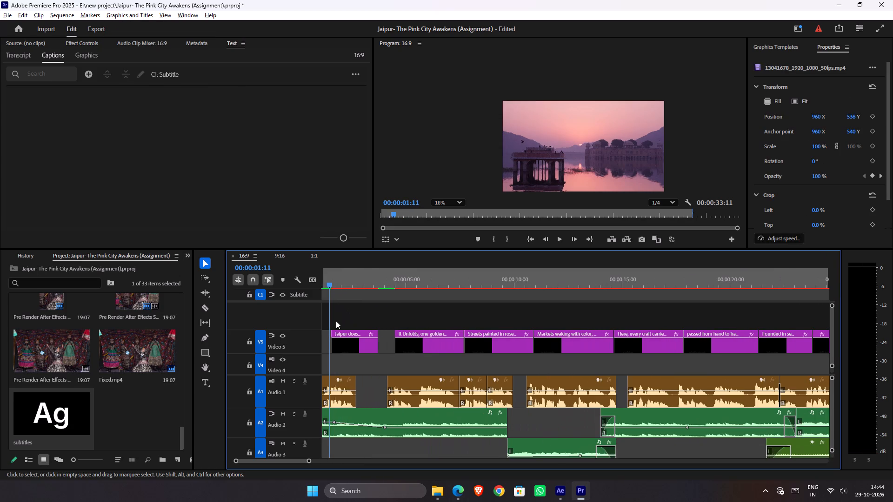
key("space")
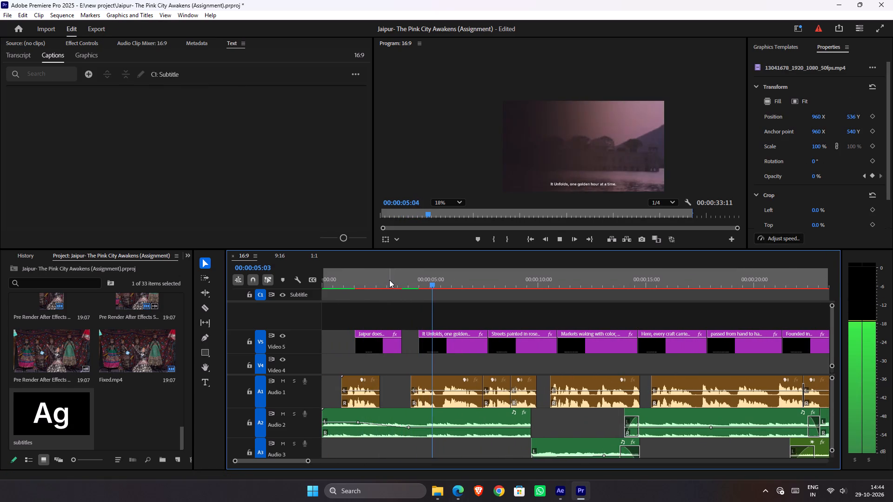
key("space")
left_click_drag(394, 286, 385, 287)
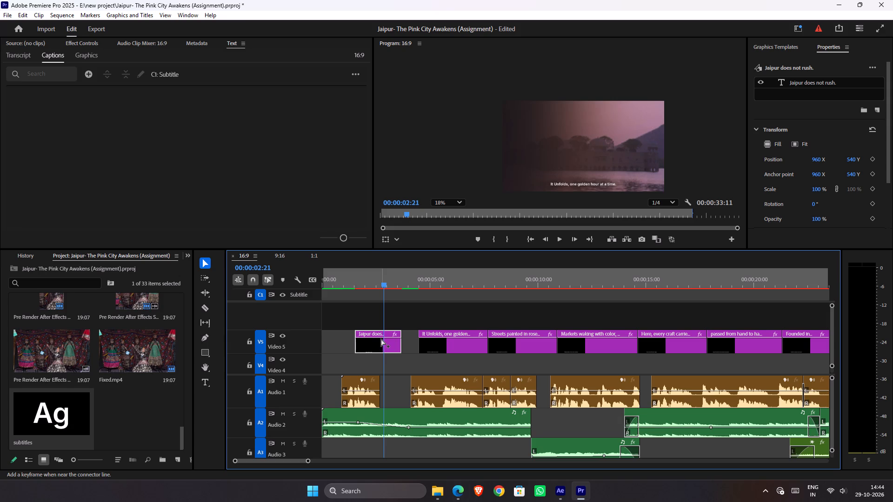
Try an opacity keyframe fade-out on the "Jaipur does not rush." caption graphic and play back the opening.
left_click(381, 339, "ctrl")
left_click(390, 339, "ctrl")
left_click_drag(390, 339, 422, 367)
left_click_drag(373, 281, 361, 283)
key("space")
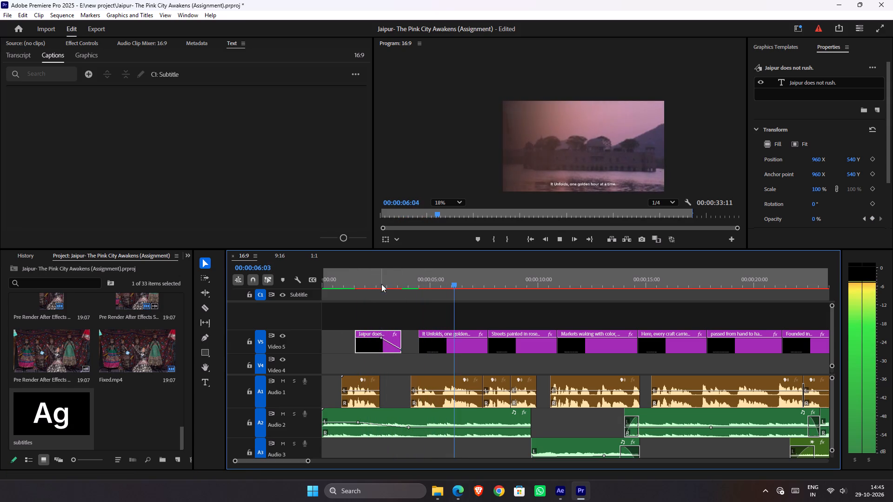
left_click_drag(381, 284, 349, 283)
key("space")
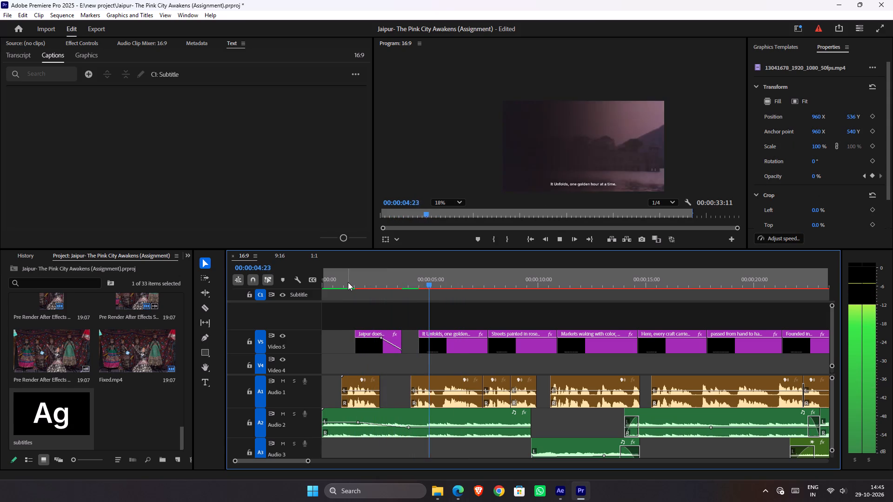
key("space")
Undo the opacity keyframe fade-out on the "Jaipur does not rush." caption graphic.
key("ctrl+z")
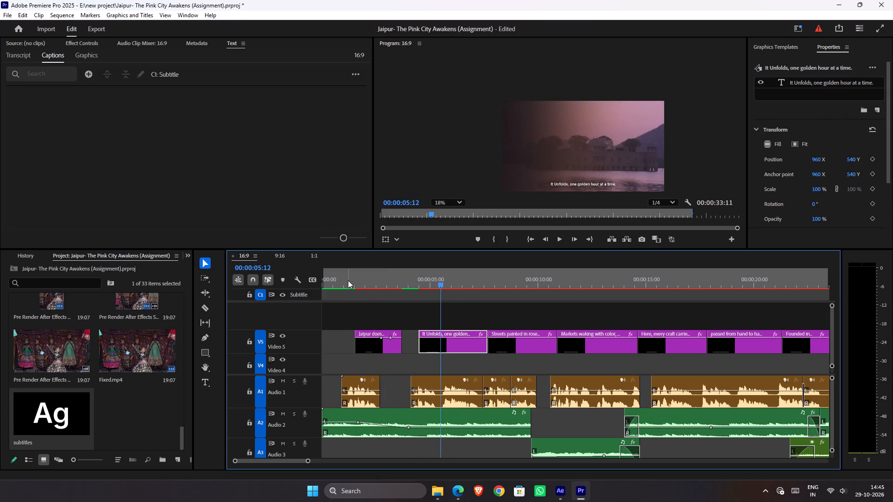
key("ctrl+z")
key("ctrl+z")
Review the captions in playback from "It Unfolds, one golden hour at a time." through "Markets waking with color, spice, and song.".
left_click_drag(387, 283, 415, 289)
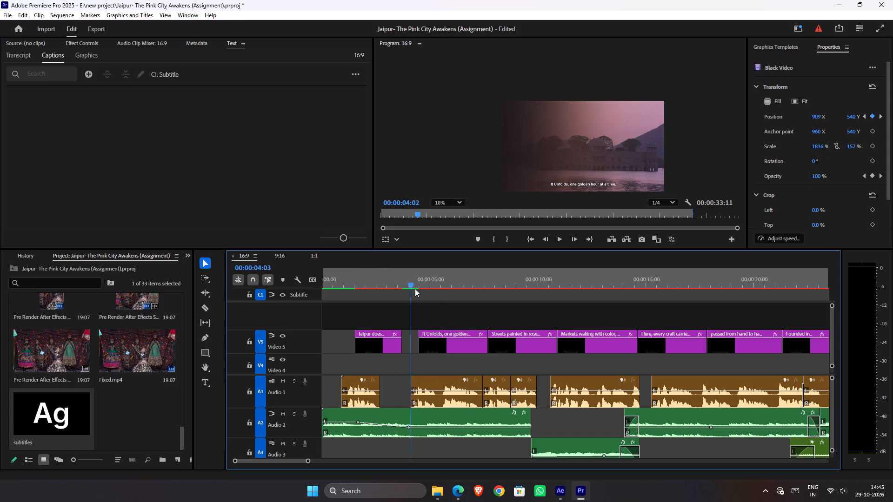
left_click_drag(415, 289, 427, 291)
key("space")
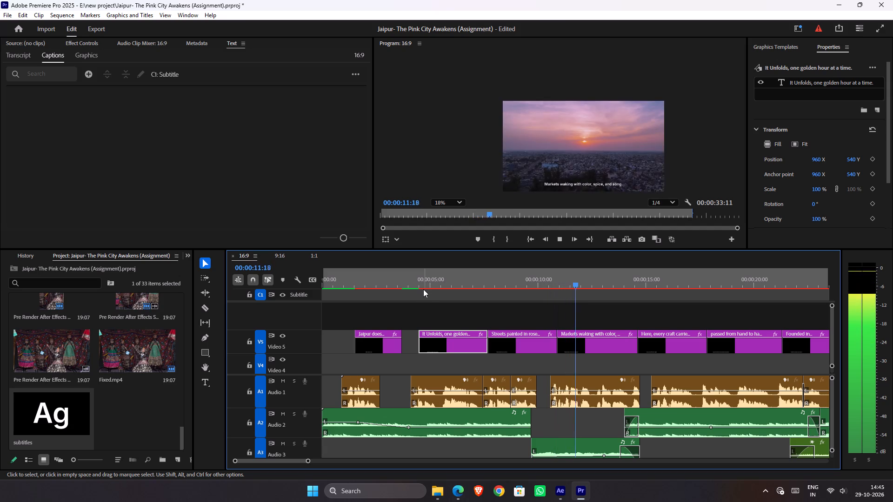
left_click_drag(548, 282, 539, 282)
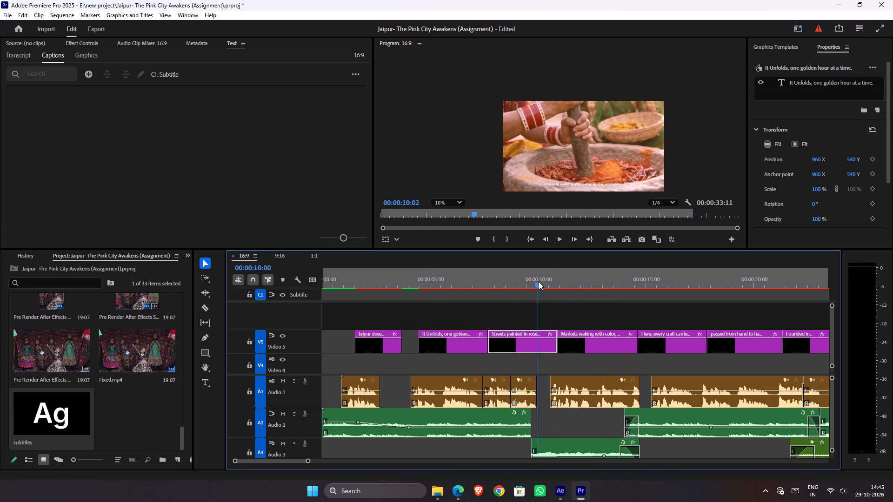
left_click_drag(539, 282, 534, 281)
key("space")
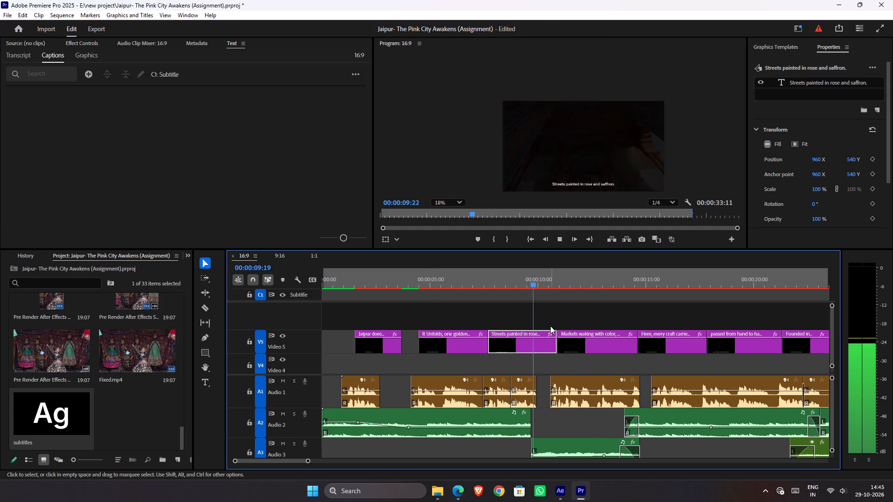
key("space")
key("space")
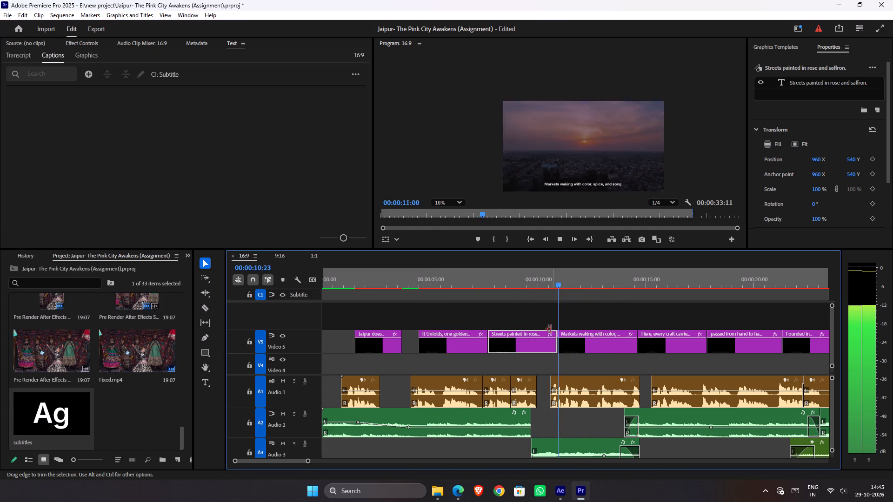
scroll(539, 305, "down", 2, "alt")
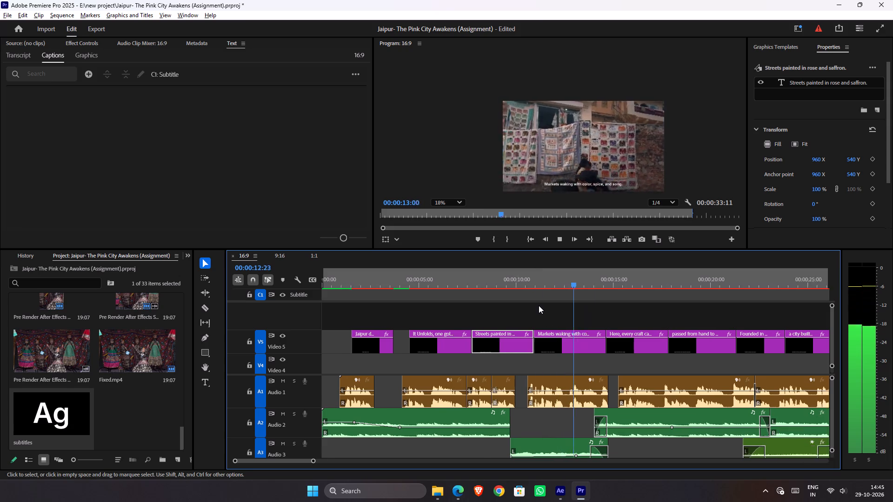
scroll(539, 305, "down", 5, "alt")
key("space")
left_click_drag(456, 283, 440, 284)
Locate the short sound-effect clip on Audio 7 beneath the "Markets waking with color, spice, and song." caption and play back that section.
scroll(453, 410, "down", 2, "ctrl")
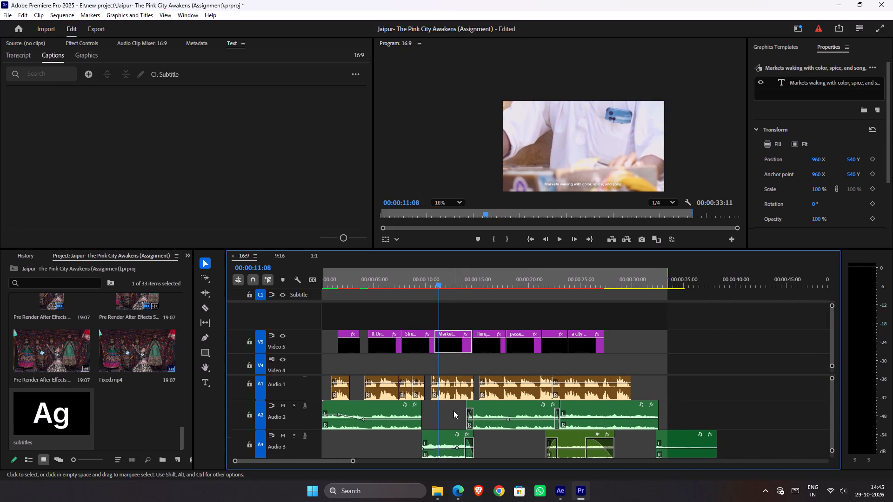
scroll(453, 410, "down", 14, "ctrl")
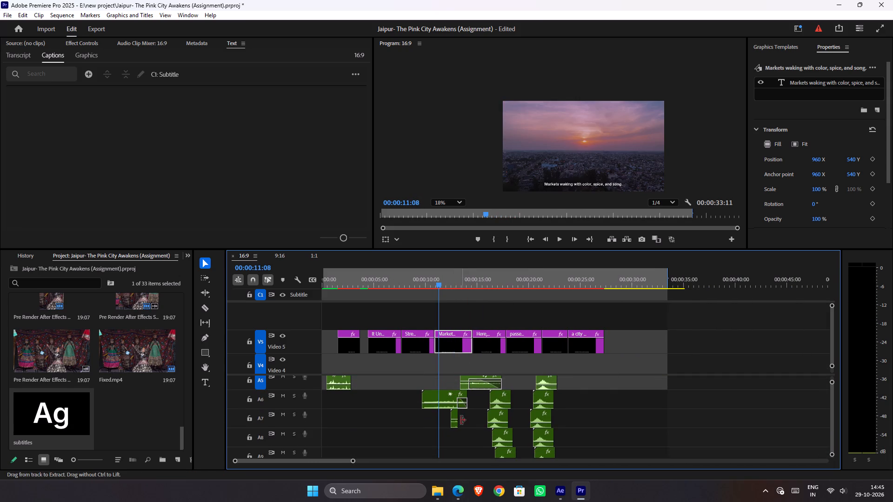
scroll(455, 421, "up", 11, "alt")
scroll(450, 401, "down", 1, "alt")
scroll(450, 401, "up", 1, "alt")
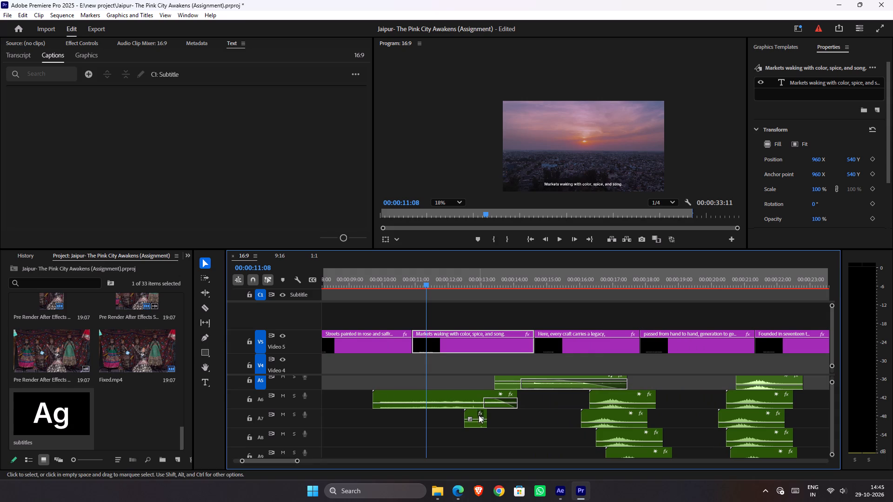
left_click(479, 419)
key("space")
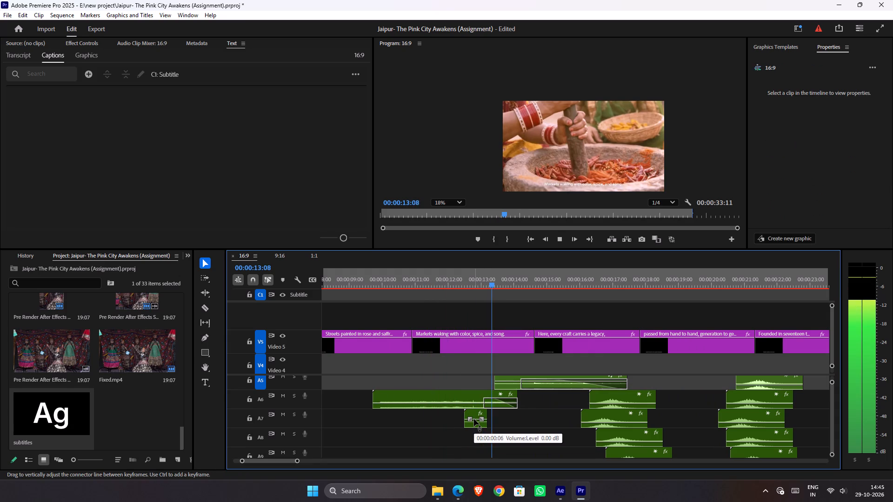
key("space")
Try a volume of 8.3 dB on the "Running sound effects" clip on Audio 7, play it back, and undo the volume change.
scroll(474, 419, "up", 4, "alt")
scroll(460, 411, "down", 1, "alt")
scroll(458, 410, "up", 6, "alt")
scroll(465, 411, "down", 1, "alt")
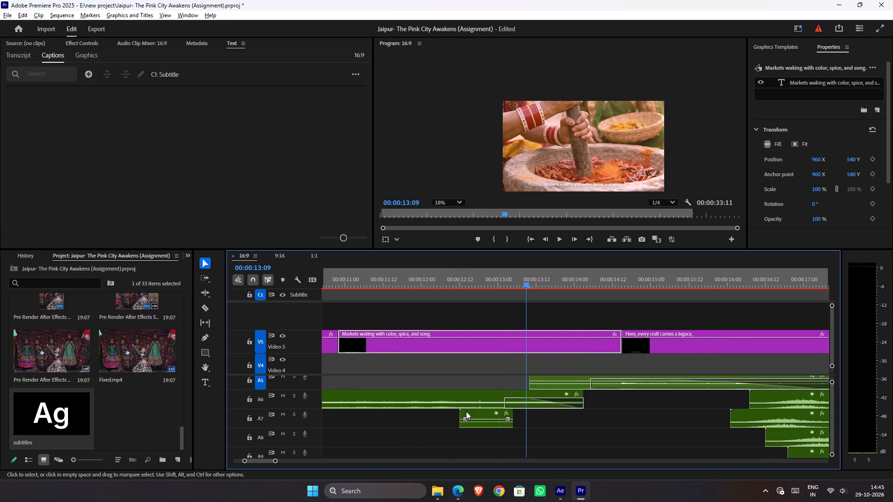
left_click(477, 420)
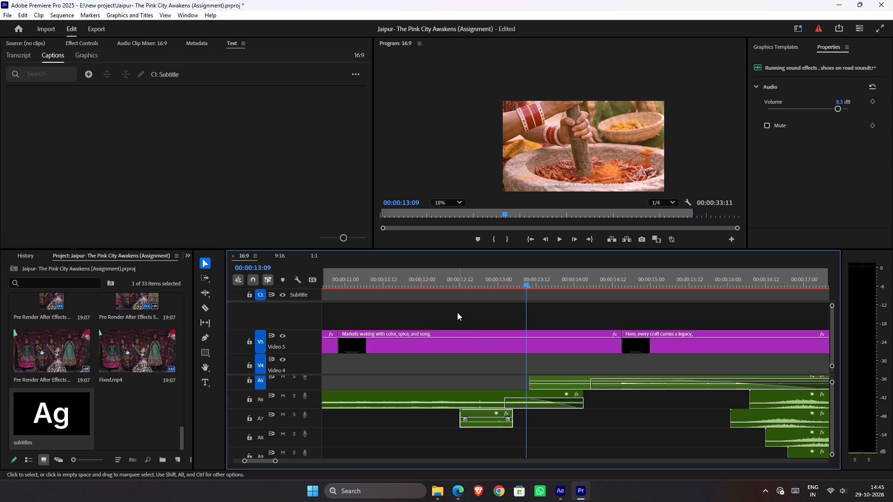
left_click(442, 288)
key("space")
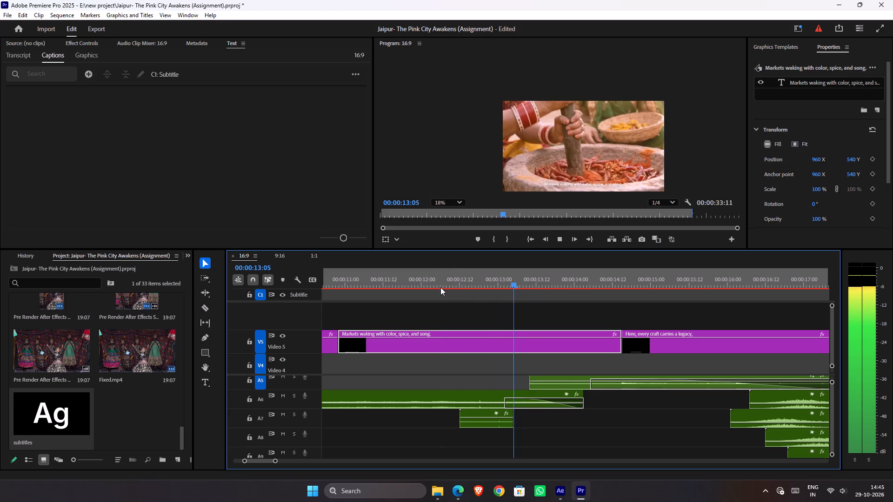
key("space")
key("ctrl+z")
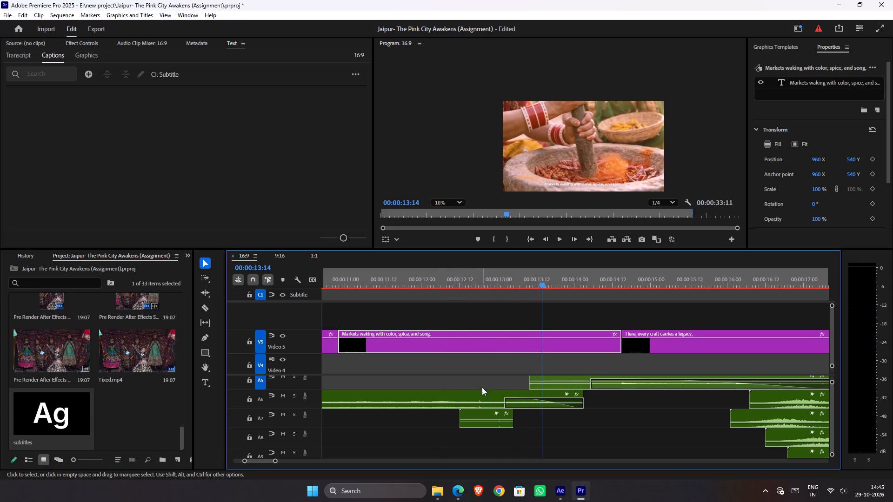
Adjust the gain of the "Running sound effects" clip on Audio 7 by 15 dB and play back the section to check it.
right_click(482, 412)
left_click(513, 347)
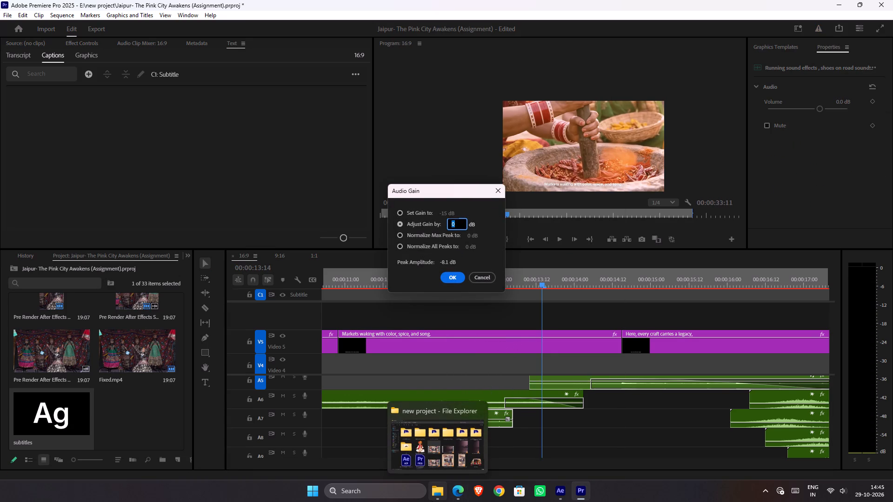
type("15")
key("Return")
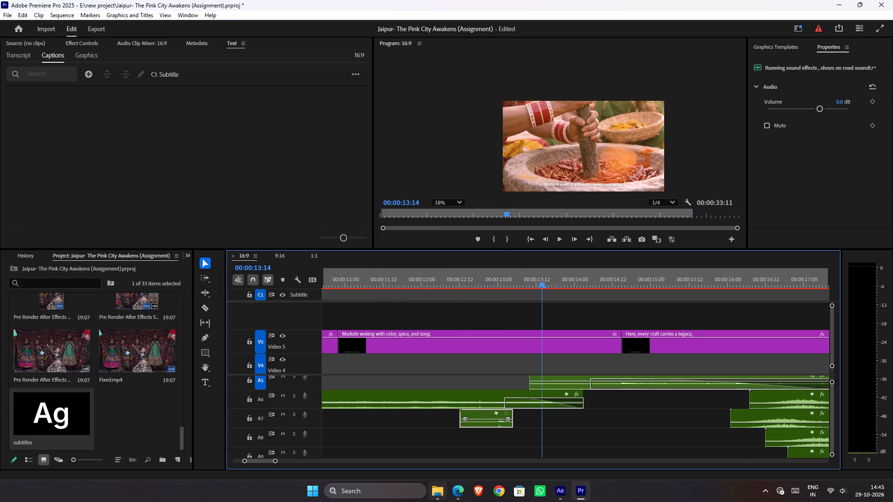
left_click(440, 274)
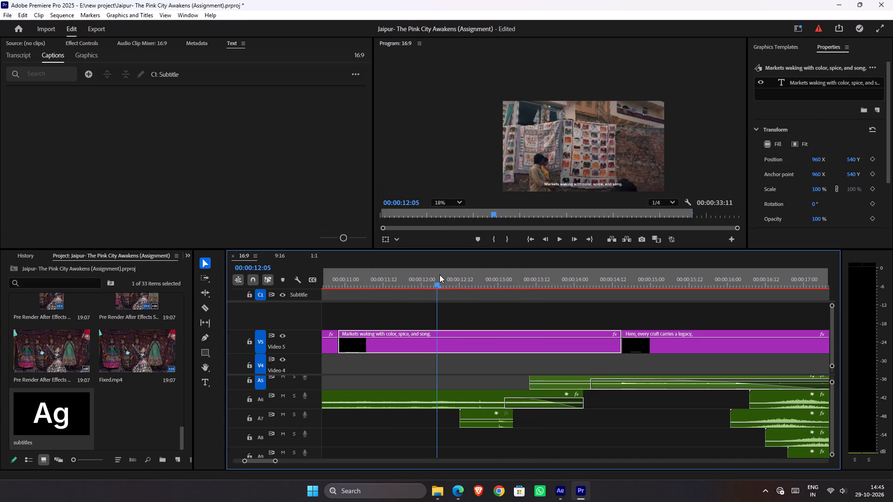
key("space")
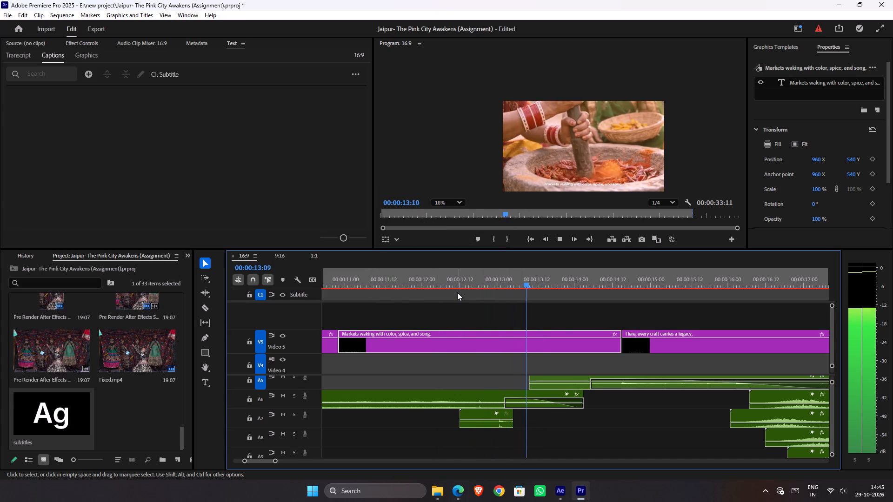
key("space")
left_click_drag(458, 284, 448, 283)
key("space")
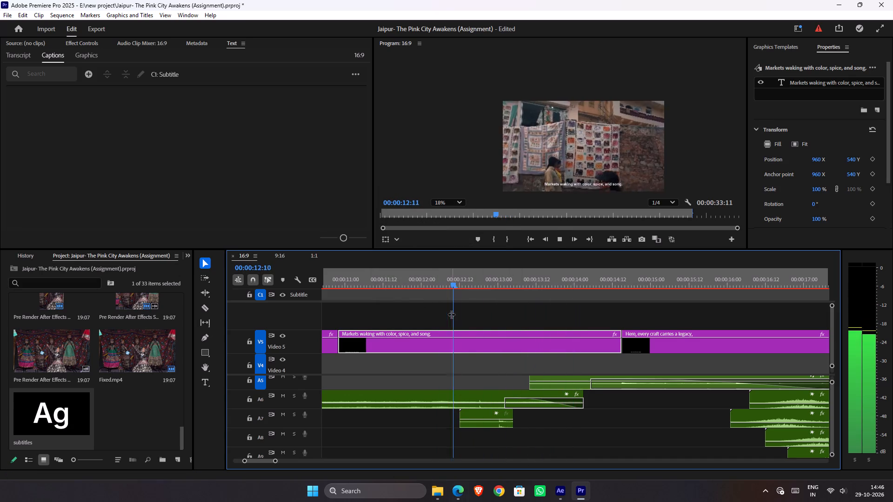
key("space")
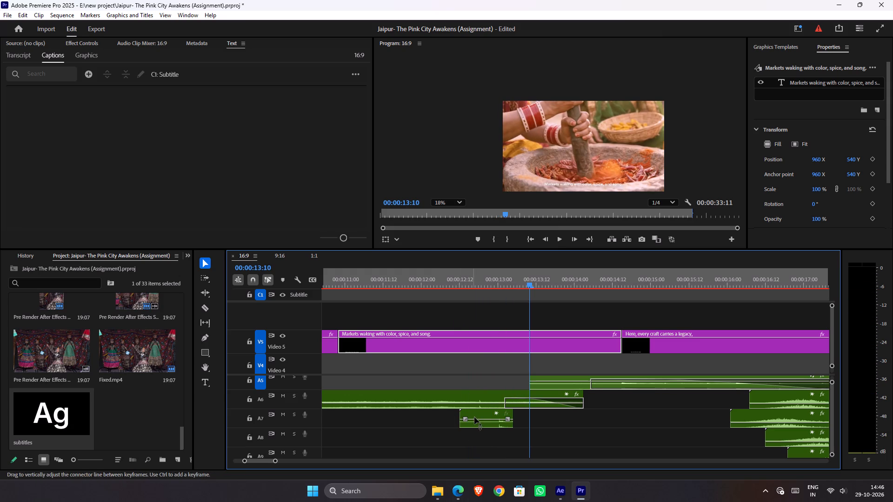
Apply the Bass effect to the "Running sound effects" clip on Audio 7.
left_click(475, 415)
left_click_drag(479, 415, 483, 425, "alt")
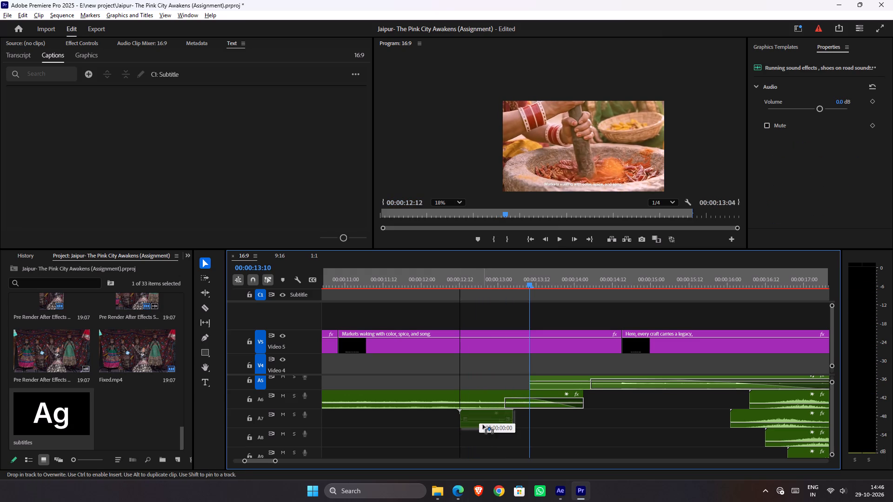
left_click_drag(483, 425, 483, 419, "alt")
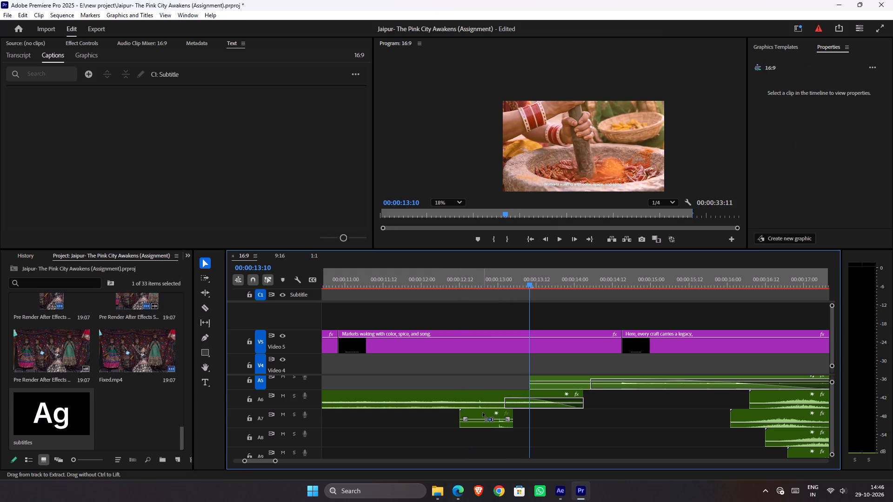
key("ctrl+shift+d")
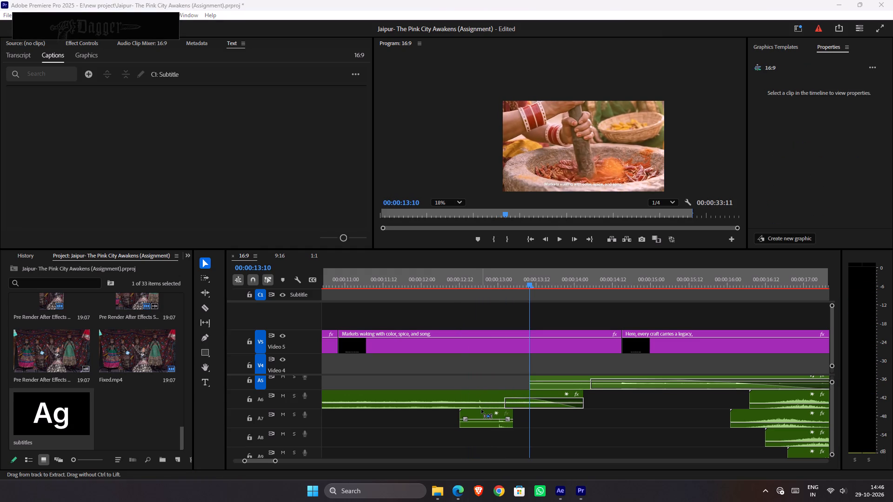
left_click(481, 410)
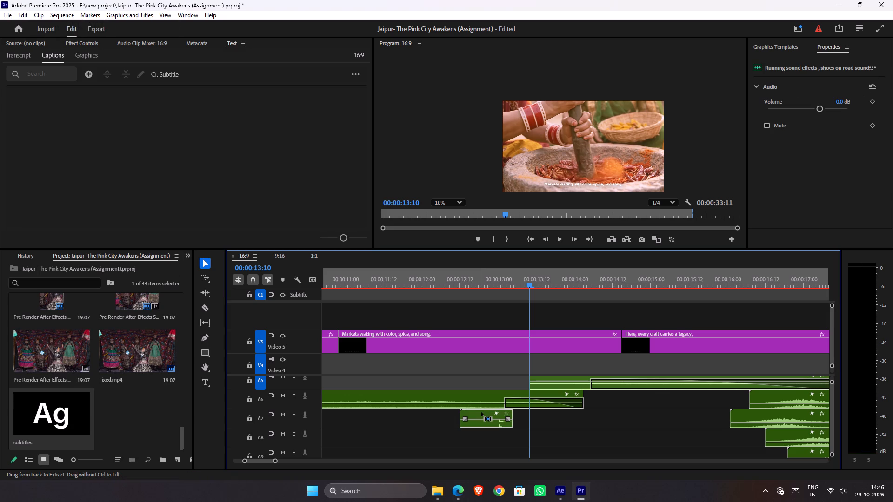
key("ctrl+shift+d")
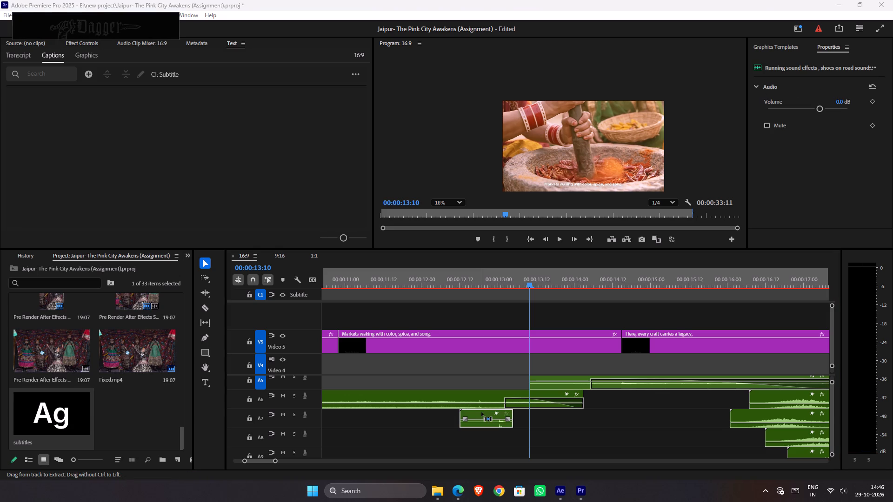
type("ba")
key("s")
key("s")
left_click(40, 62)
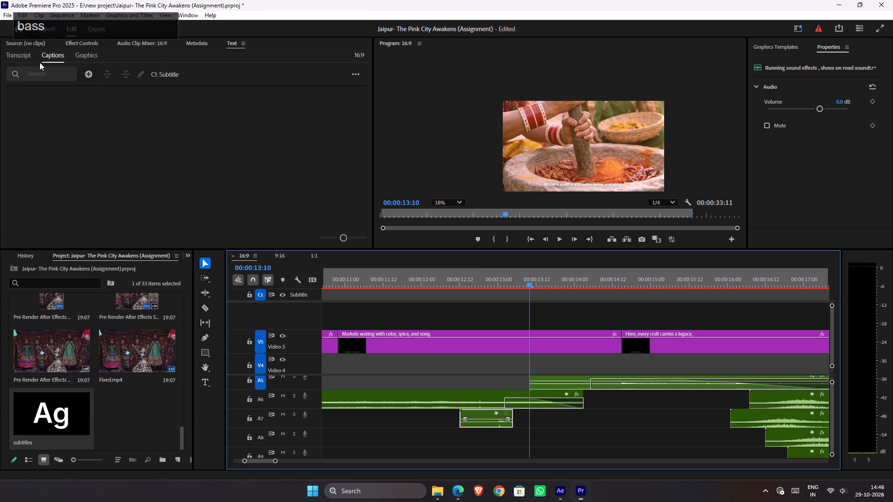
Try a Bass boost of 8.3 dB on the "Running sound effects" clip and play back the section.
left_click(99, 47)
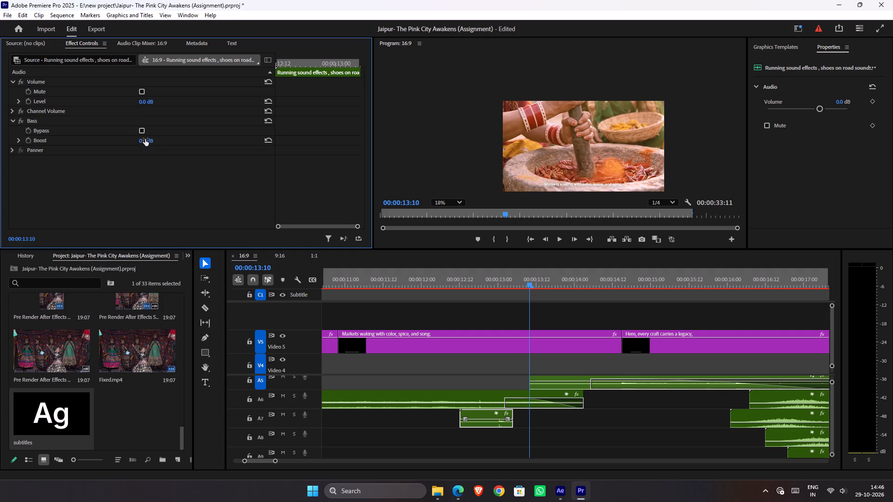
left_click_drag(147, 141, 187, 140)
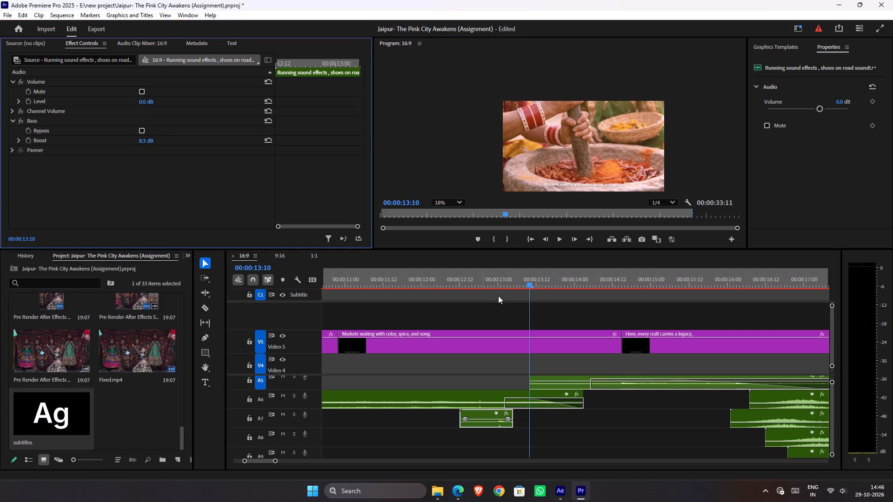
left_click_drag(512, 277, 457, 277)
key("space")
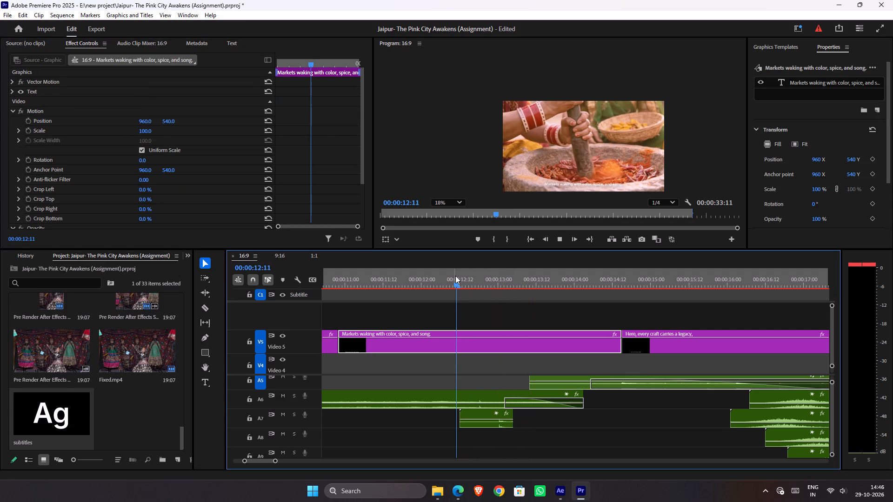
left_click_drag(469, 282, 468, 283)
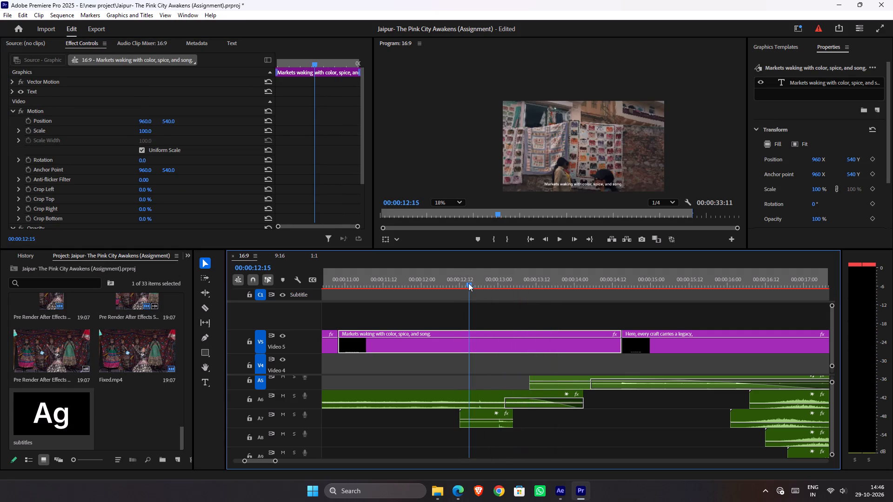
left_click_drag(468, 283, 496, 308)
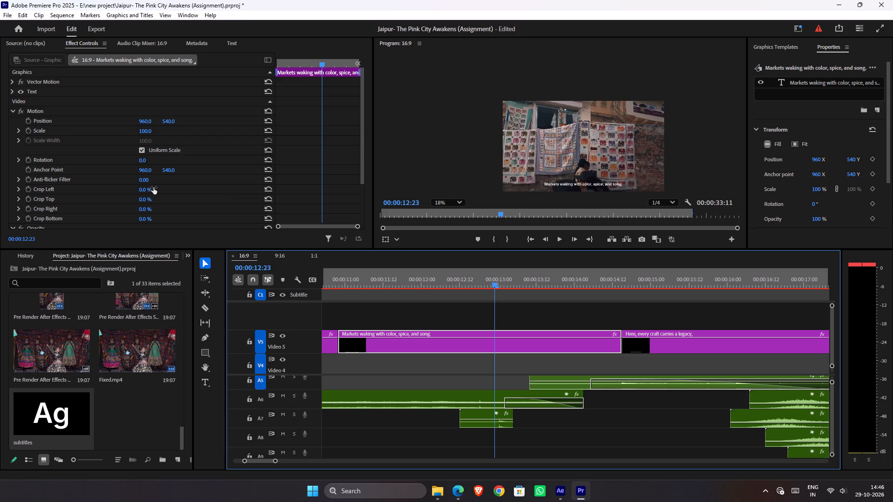
Set the Bass boost of the "Running sound effects" clip to 24.0 dB and play back the section to check it.
scroll(153, 187, "down", 7)
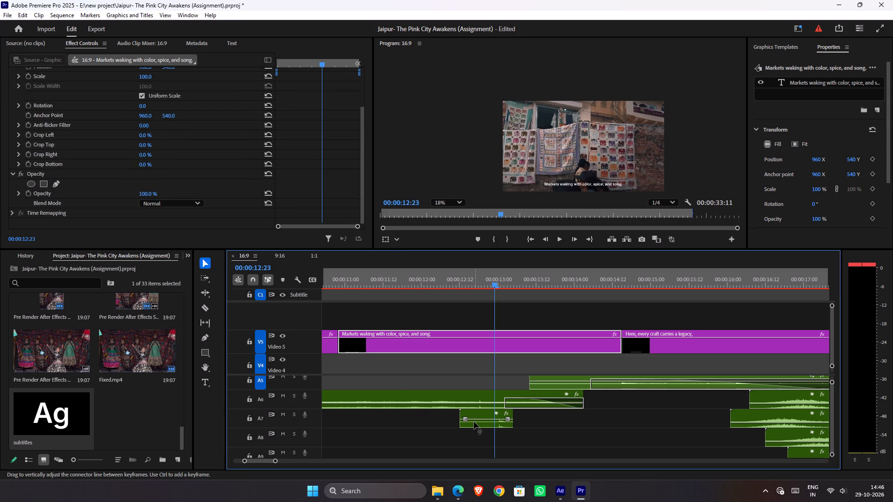
left_click(474, 422)
left_click_drag(145, 141, 234, 141)
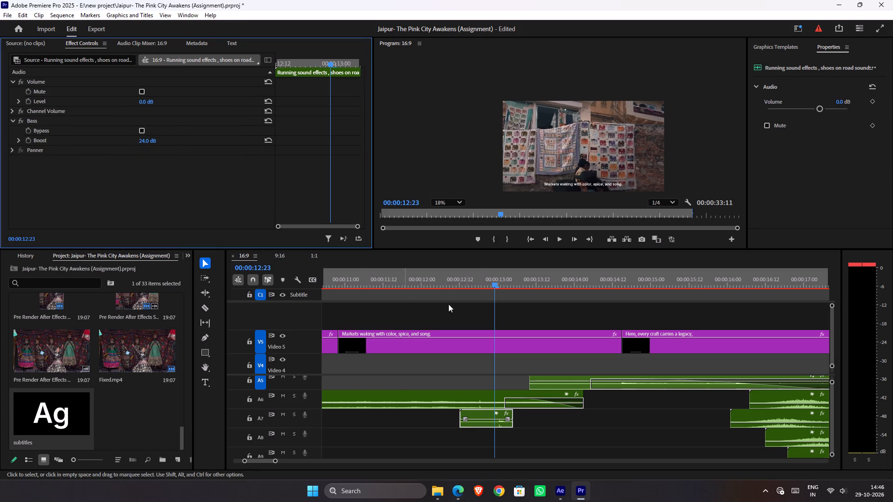
left_click_drag(467, 281, 456, 276)
key("space")
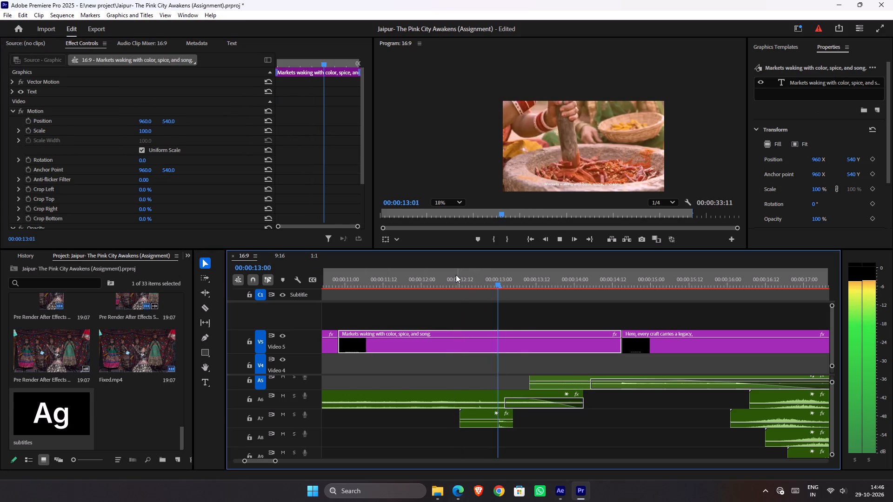
key("space")
left_click_drag(465, 283, 455, 277)
key("space")
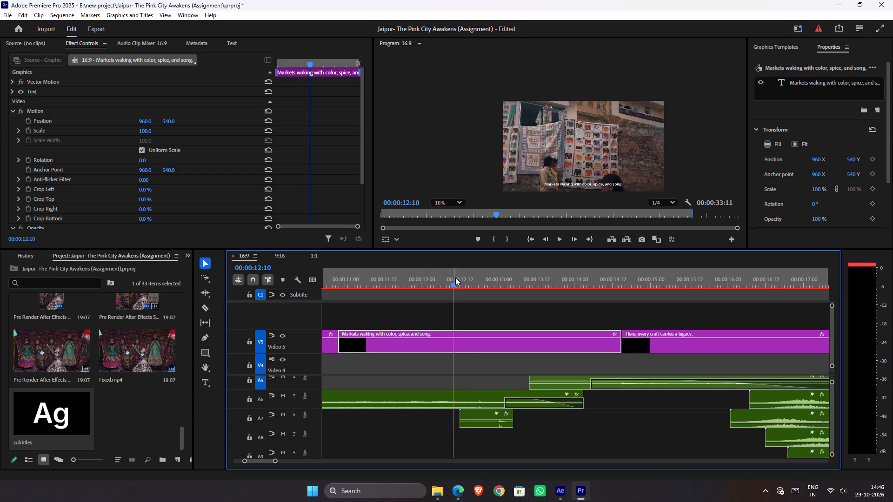
key("space")
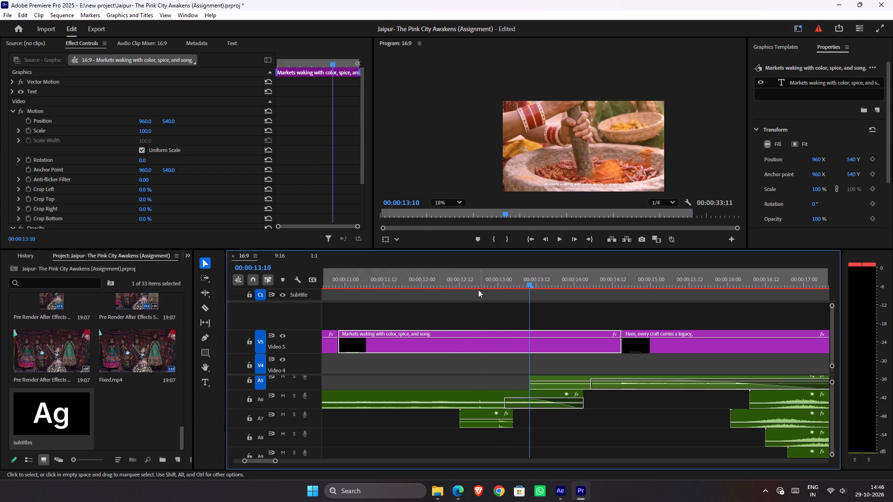
Set the volume level of the "Running sound effects" clip to -11.2 dB and play back the section to check it.
left_click(476, 284)
left_click(475, 412)
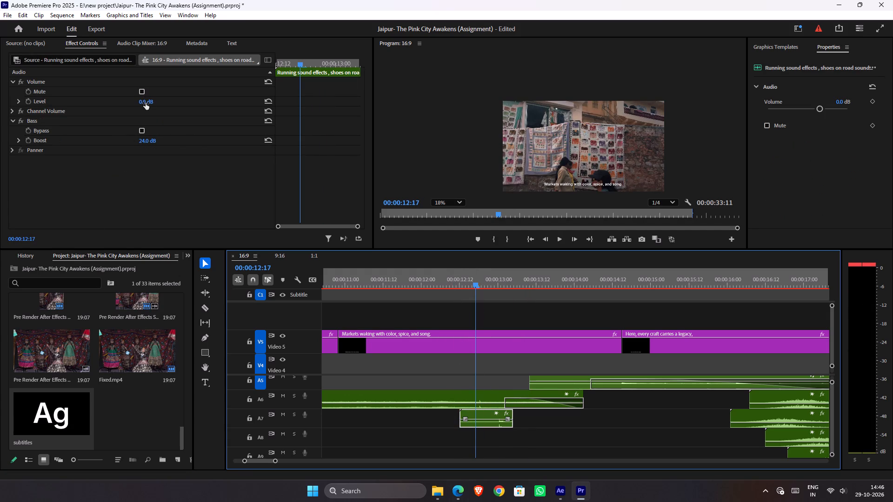
left_click_drag(146, 103, 137, 109)
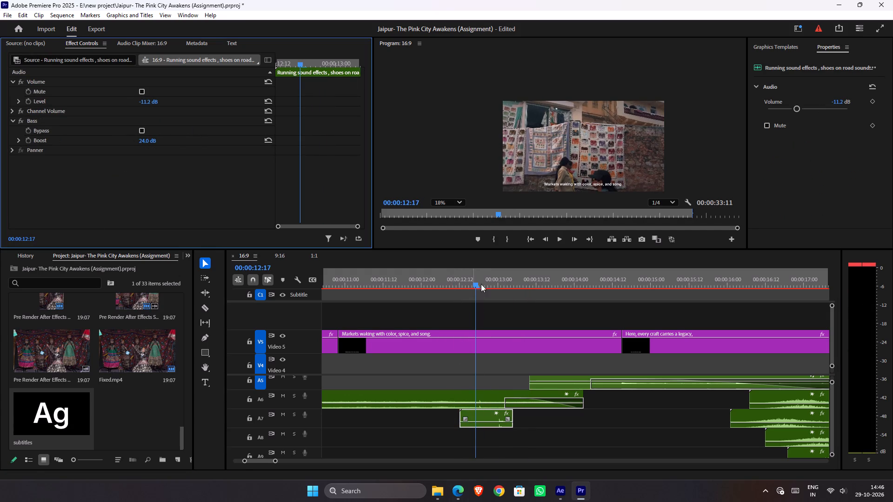
left_click_drag(471, 283, 453, 284)
key("space")
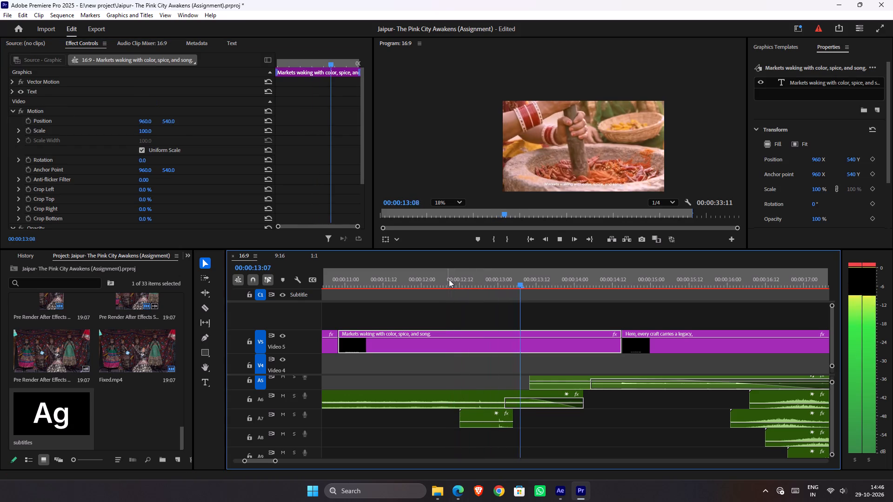
key("space")
Set the volume level of the "Running sound effects" clip to -18.5 dB and play back the section to check it.
left_click_drag(470, 284, 477, 285)
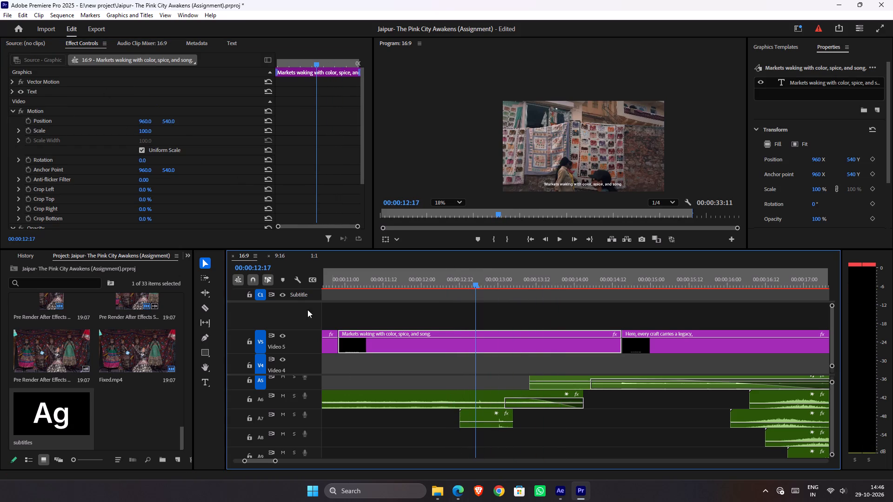
left_click(470, 415)
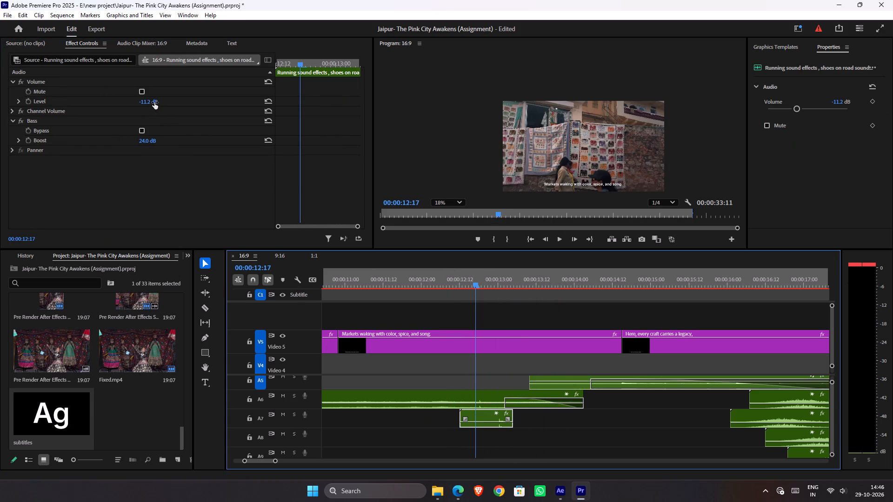
left_click_drag(154, 102, 150, 107)
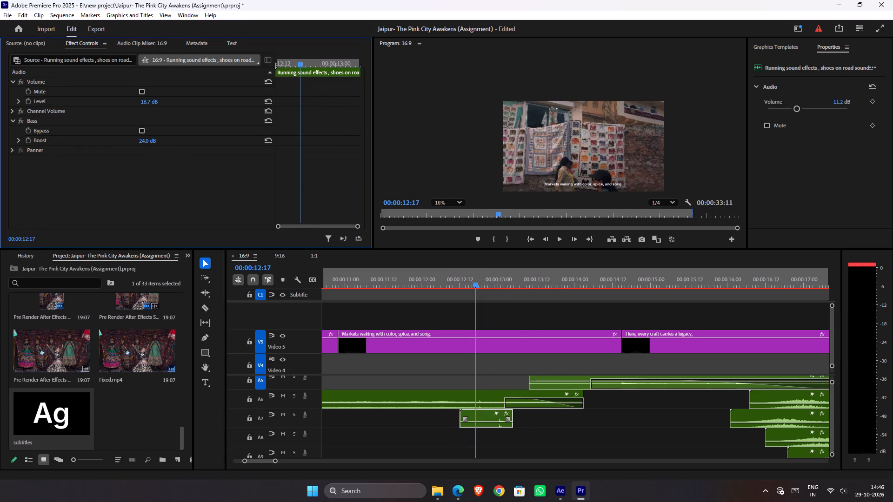
left_click_drag(150, 107, 150, 107)
left_click_drag(152, 143, 196, 143)
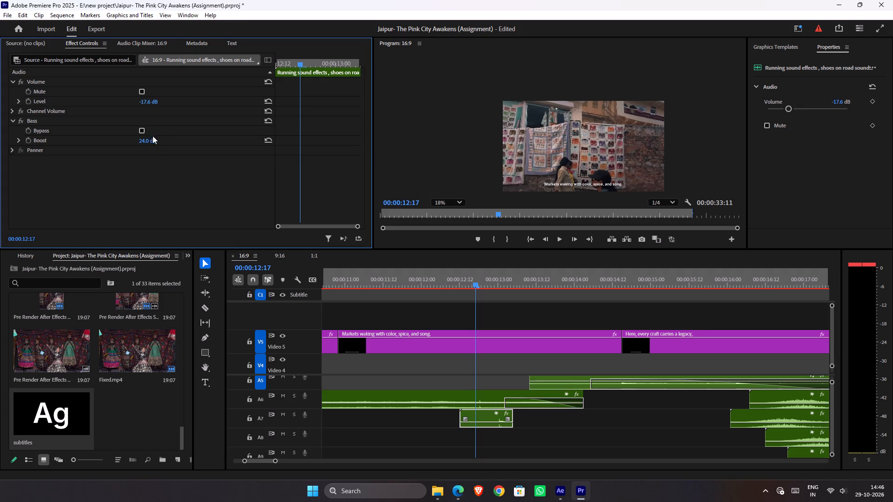
left_click(147, 104)
left_click(449, 287)
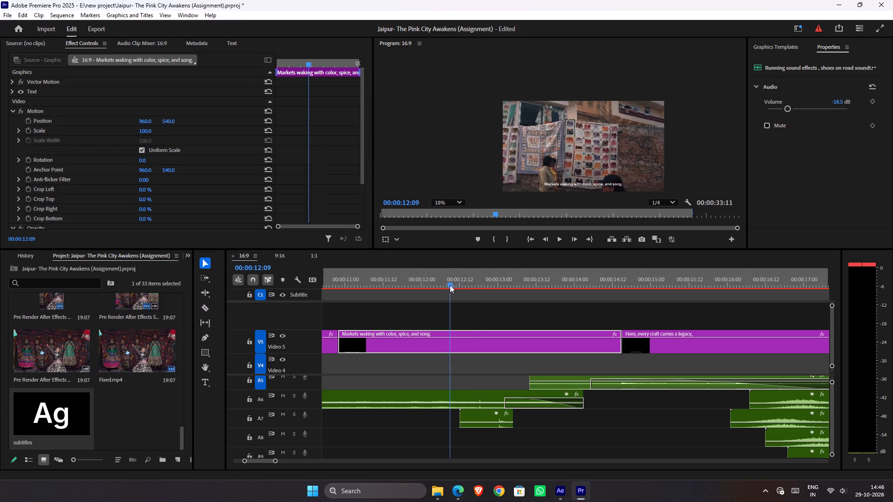
key("space")
key("space")
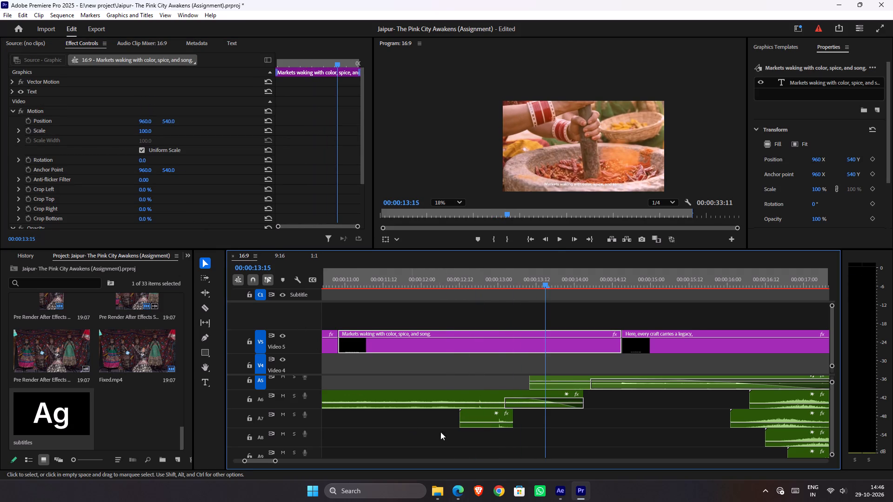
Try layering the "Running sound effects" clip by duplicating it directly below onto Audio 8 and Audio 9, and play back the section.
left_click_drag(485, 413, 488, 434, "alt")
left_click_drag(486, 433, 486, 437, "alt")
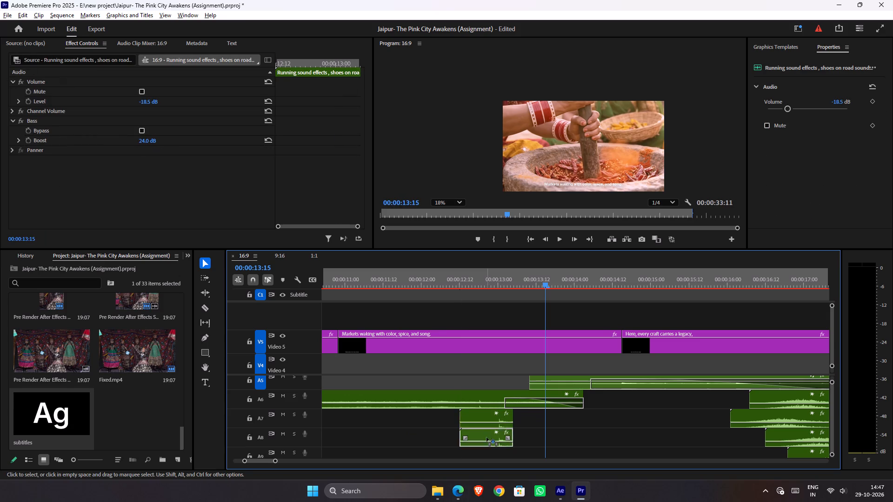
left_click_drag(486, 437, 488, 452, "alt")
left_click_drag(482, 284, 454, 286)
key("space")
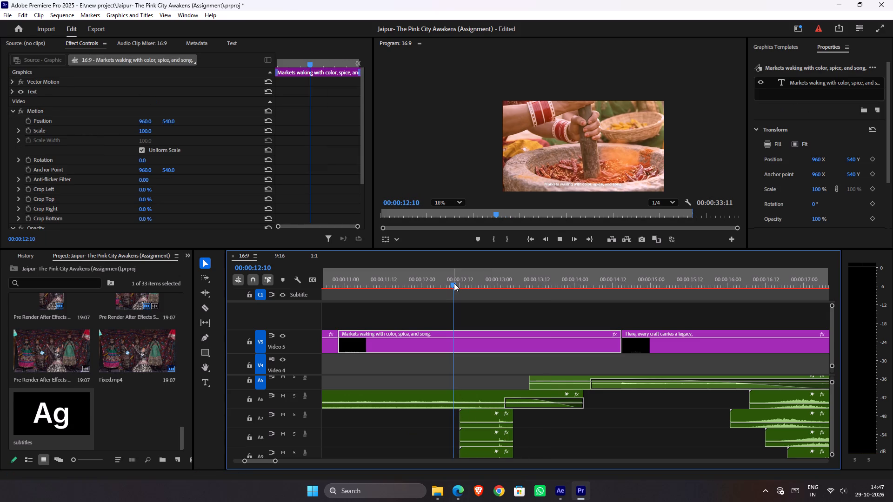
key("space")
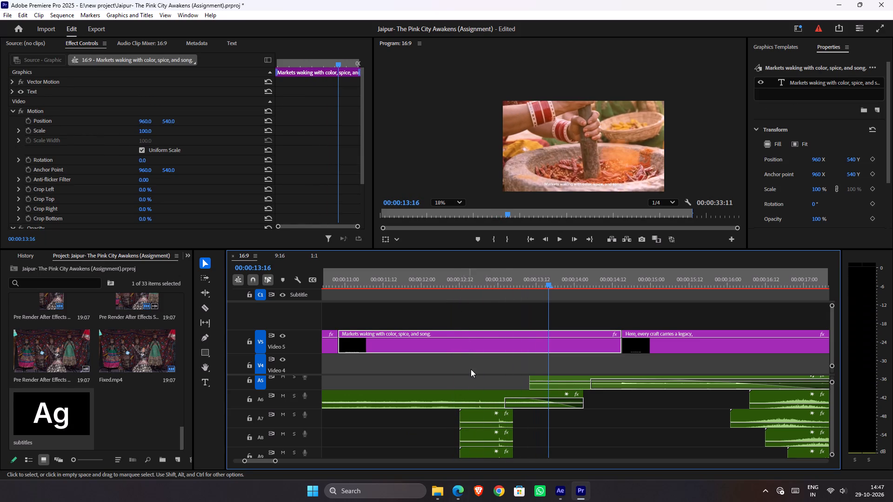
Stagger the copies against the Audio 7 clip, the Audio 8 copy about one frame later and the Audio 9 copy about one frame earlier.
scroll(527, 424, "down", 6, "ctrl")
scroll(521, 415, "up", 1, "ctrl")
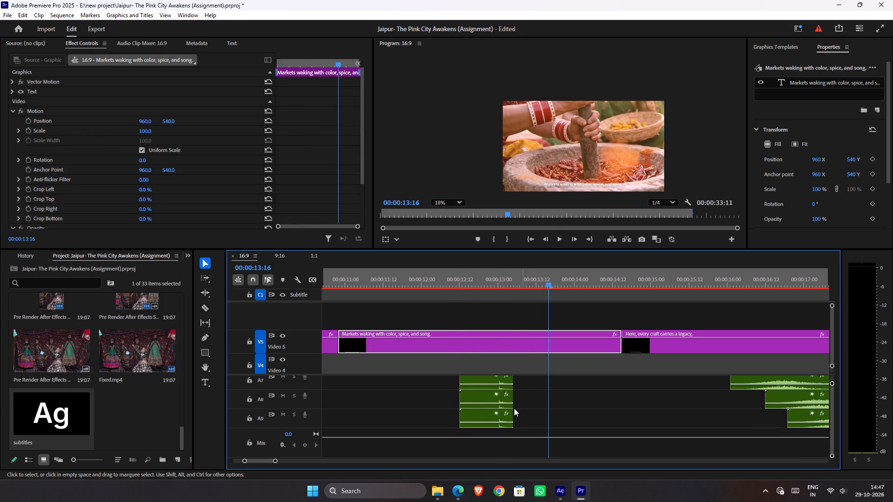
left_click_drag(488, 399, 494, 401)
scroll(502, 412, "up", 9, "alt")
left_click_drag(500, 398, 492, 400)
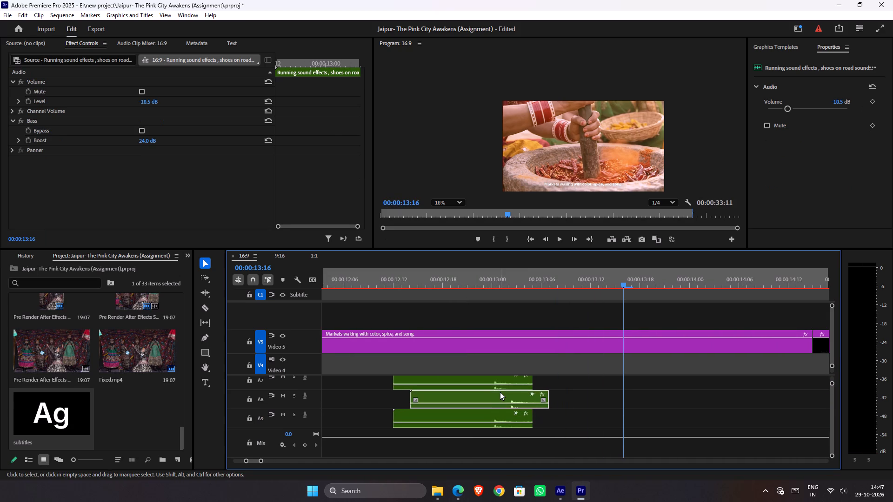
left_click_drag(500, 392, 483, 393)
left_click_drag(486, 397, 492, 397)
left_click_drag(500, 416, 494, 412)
Play back the section around 00:00:12:12 repeatedly to judge the layered running sound.
left_click_drag(476, 284, 428, 294)
key("space")
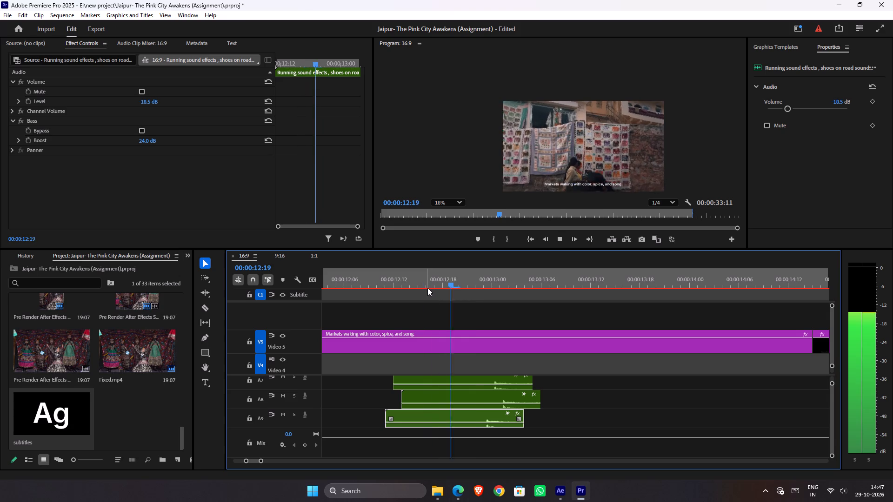
key("space")
left_click_drag(456, 287, 325, 294)
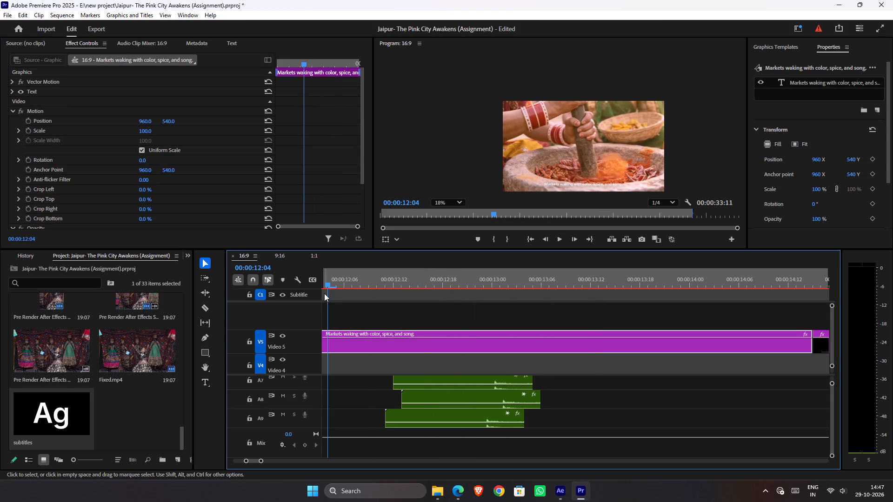
key("space")
key("space")
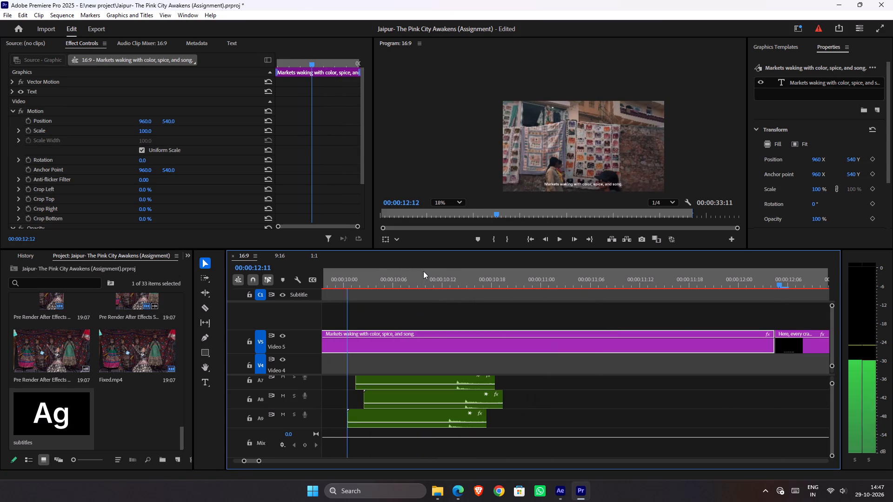
key("space")
scroll(429, 316, "down", 7, "alt")
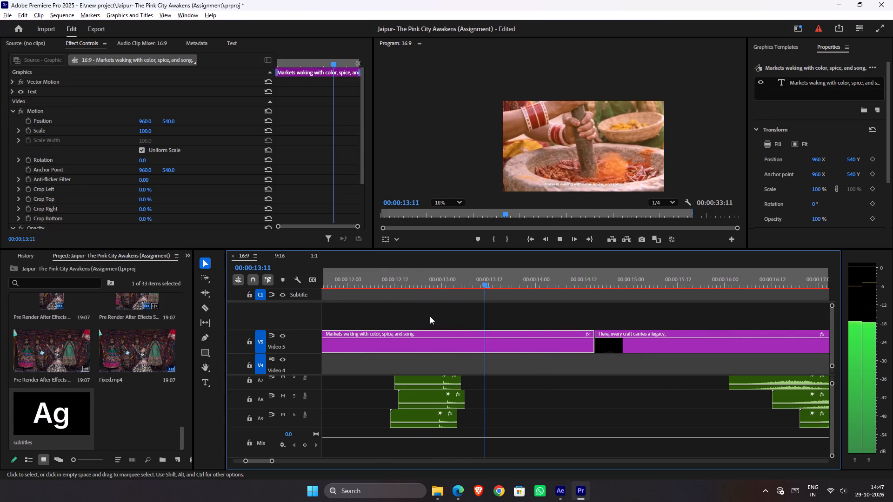
key("space")
left_click_drag(442, 284, 373, 309)
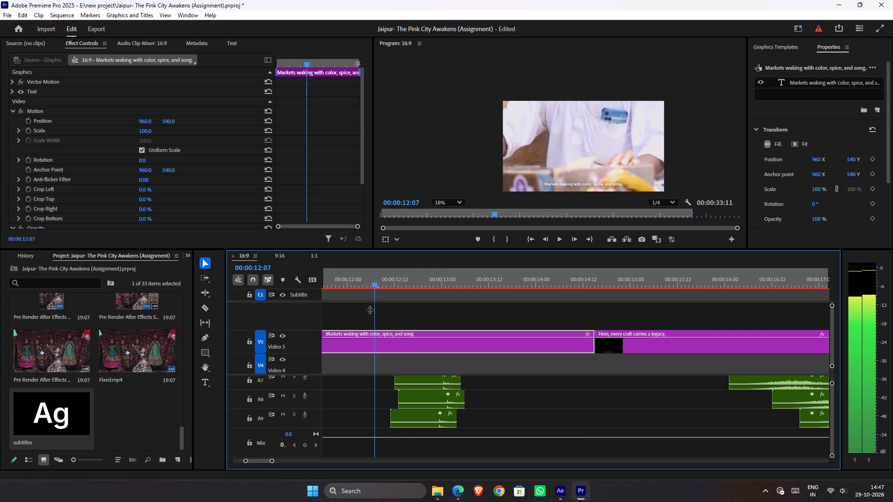
key("space")
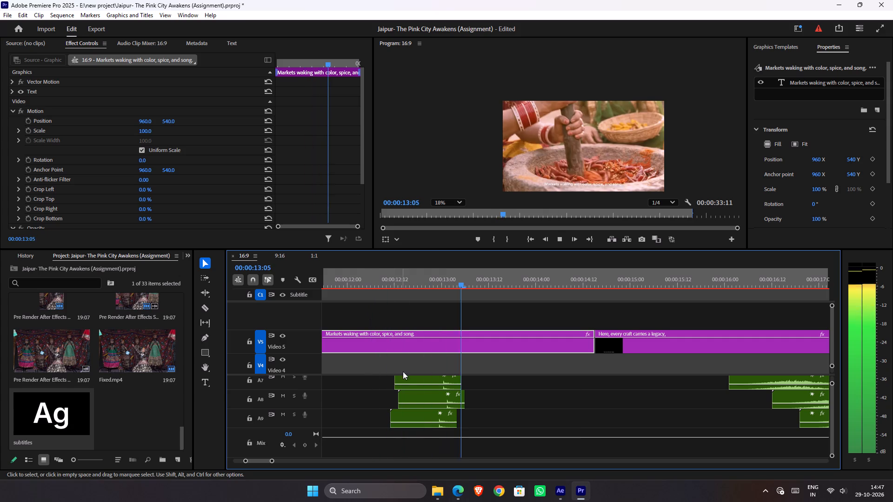
key("space")
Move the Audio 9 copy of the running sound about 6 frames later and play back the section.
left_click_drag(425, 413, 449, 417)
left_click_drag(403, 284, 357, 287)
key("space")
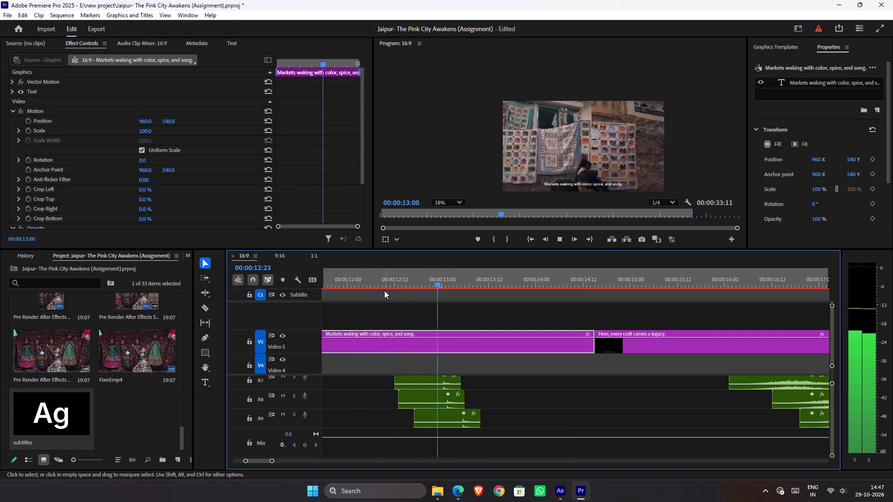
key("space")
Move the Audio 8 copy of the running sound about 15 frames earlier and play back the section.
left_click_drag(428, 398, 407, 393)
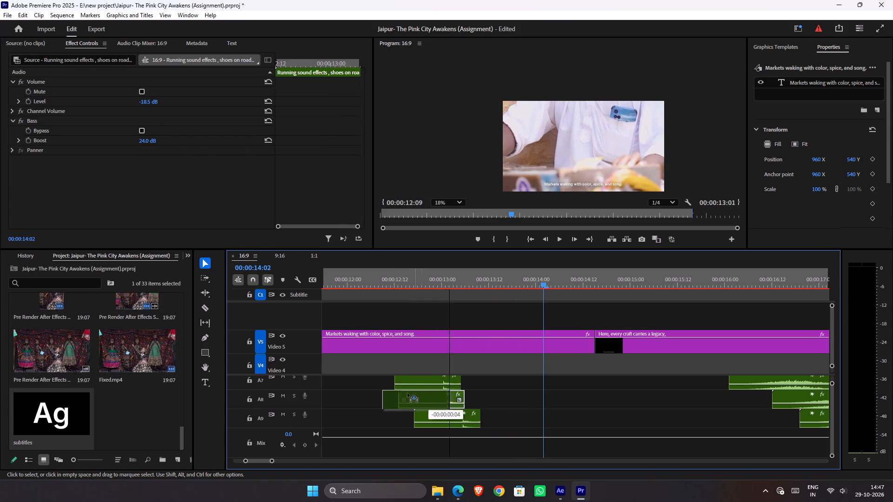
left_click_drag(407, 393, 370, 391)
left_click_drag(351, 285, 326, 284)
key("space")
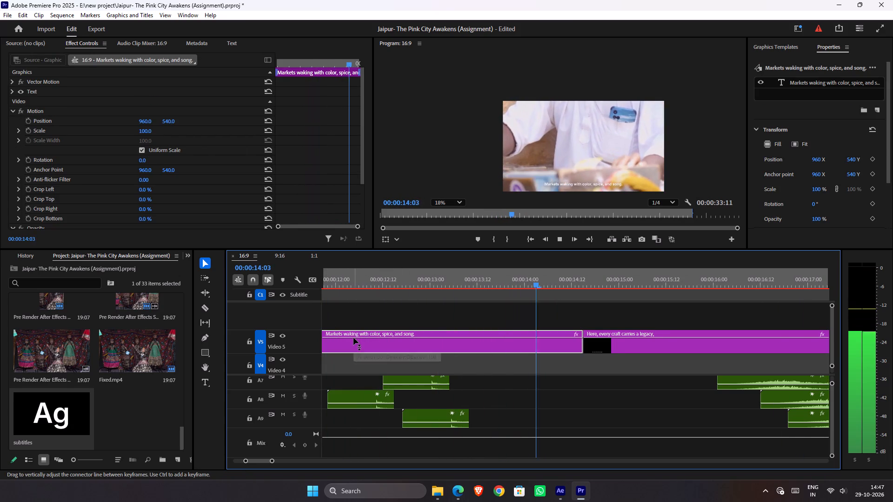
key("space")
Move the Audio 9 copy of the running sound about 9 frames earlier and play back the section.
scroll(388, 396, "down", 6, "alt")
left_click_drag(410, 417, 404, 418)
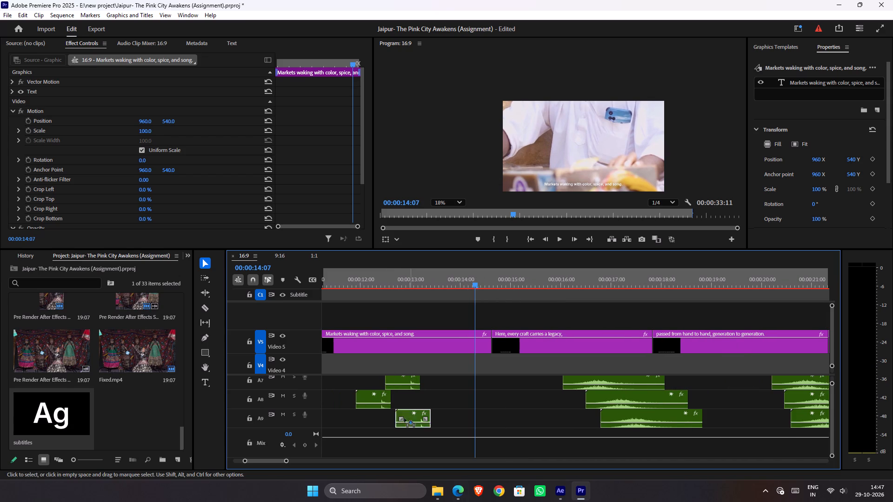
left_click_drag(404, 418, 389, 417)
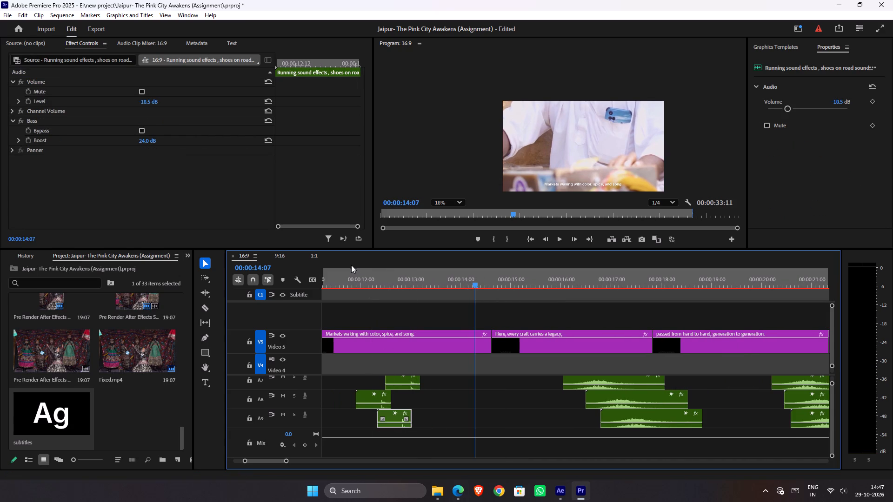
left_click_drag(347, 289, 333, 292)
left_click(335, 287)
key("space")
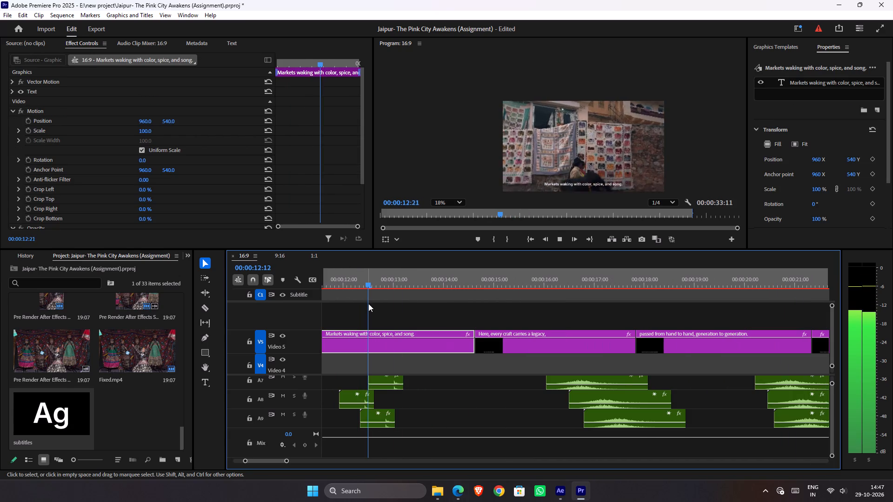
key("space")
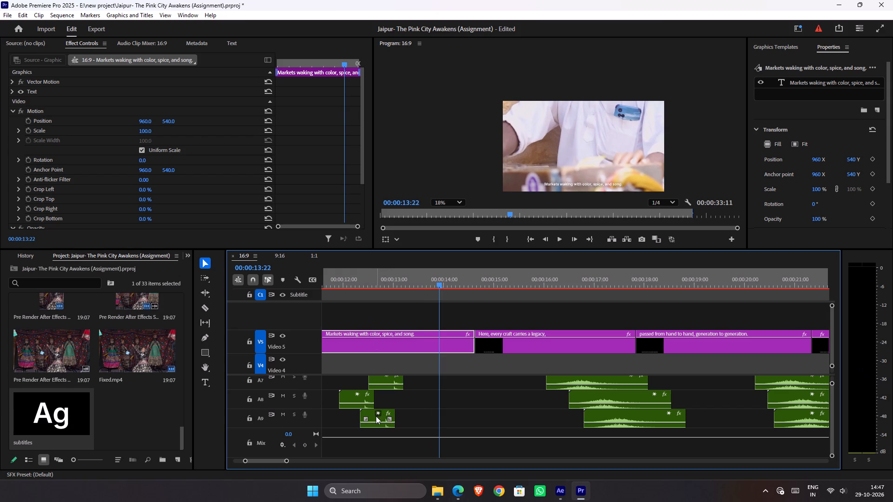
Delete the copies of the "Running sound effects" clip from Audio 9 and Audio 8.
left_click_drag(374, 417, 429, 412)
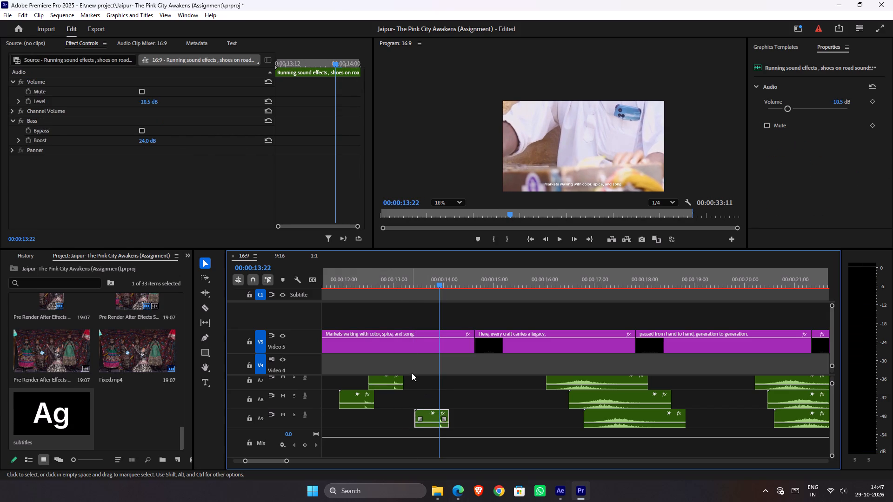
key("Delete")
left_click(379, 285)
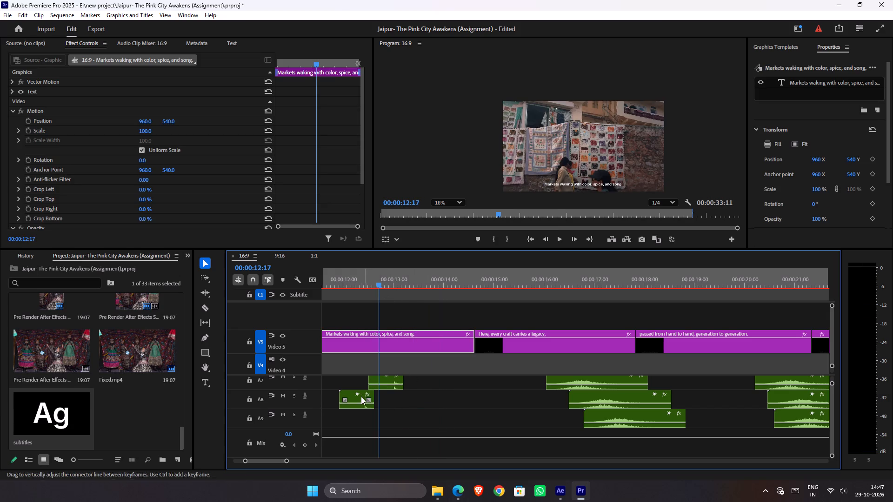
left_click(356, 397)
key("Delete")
Rate-stretch the end of the "Running sound effects" clip on Audio 7 to make it about 1.3 seconds long.
left_click(390, 384)
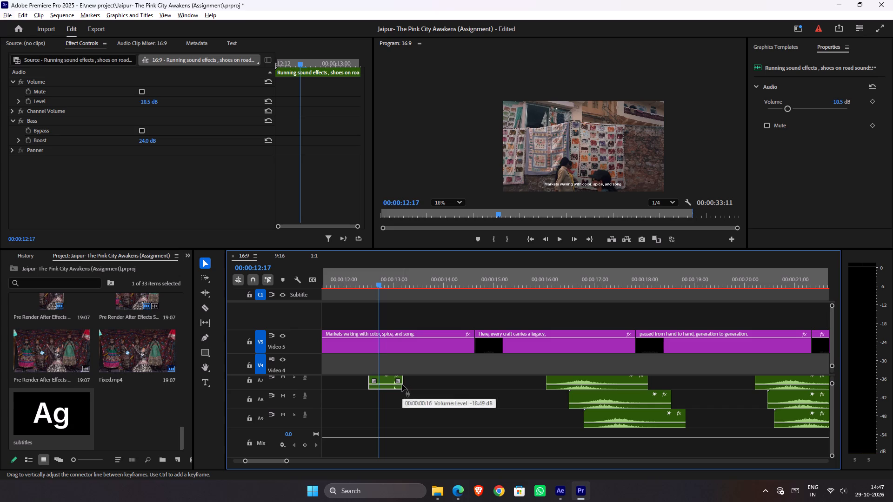
key("r")
key("r")
left_click_drag(403, 384, 416, 385)
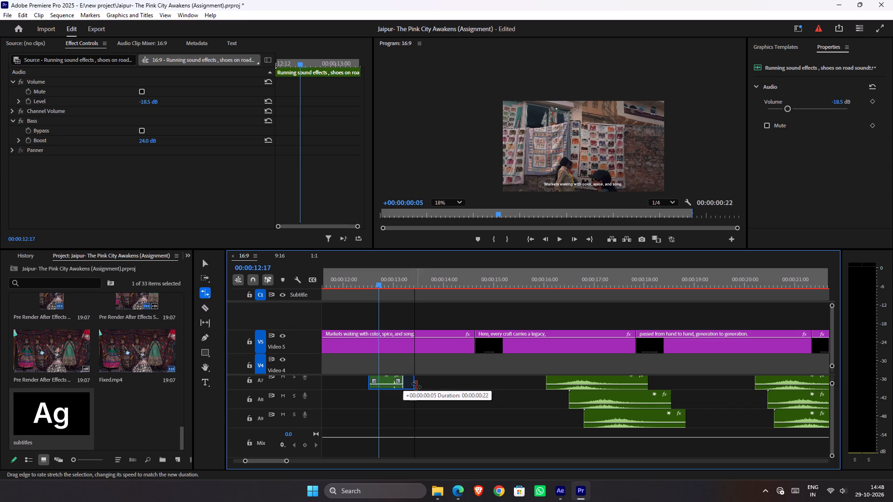
left_click_drag(416, 385, 418, 385)
left_click_drag(417, 385, 434, 386)
key("v")
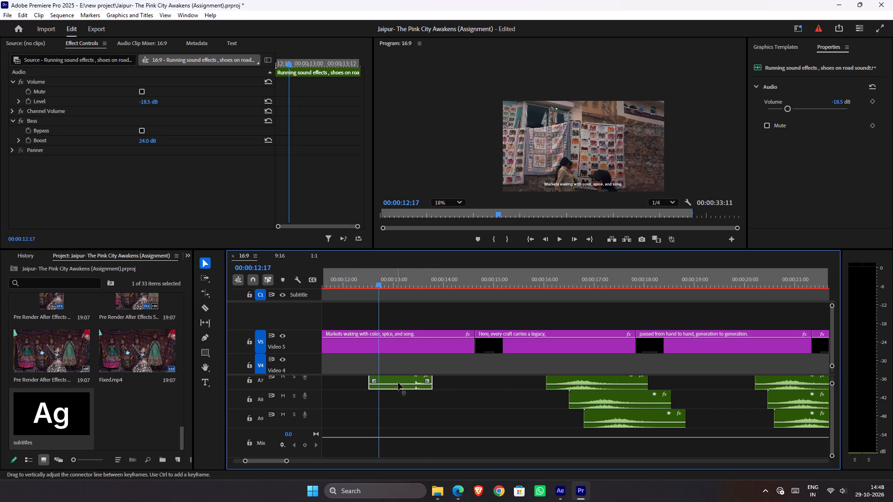
Move the stretched "Running sound effects" clip on Audio 7 earlier to start at about 00:00:12:03, and play back the section.
left_click_drag(401, 382, 383, 379)
left_click_drag(373, 285, 334, 281)
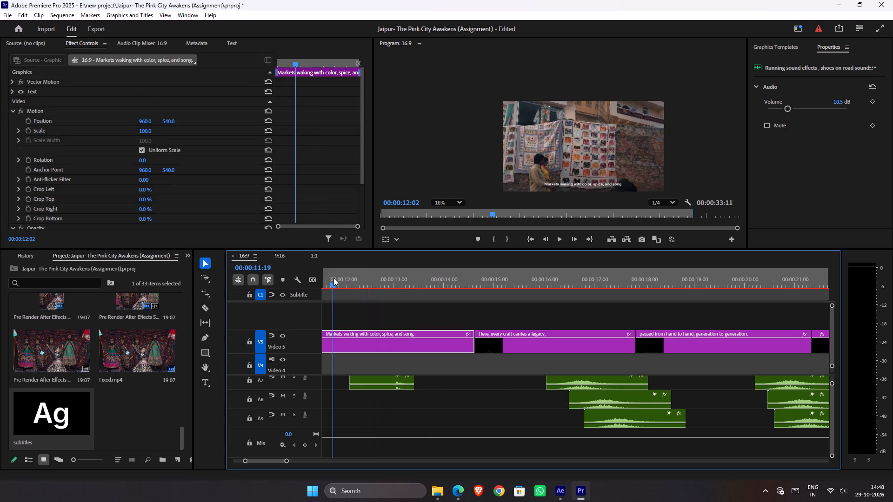
key("space")
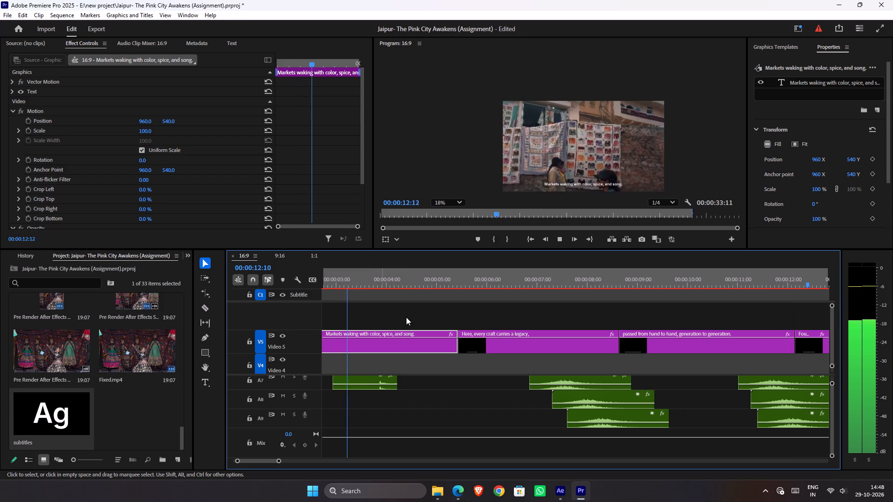
left_click_drag(380, 285, 318, 277)
key("space")
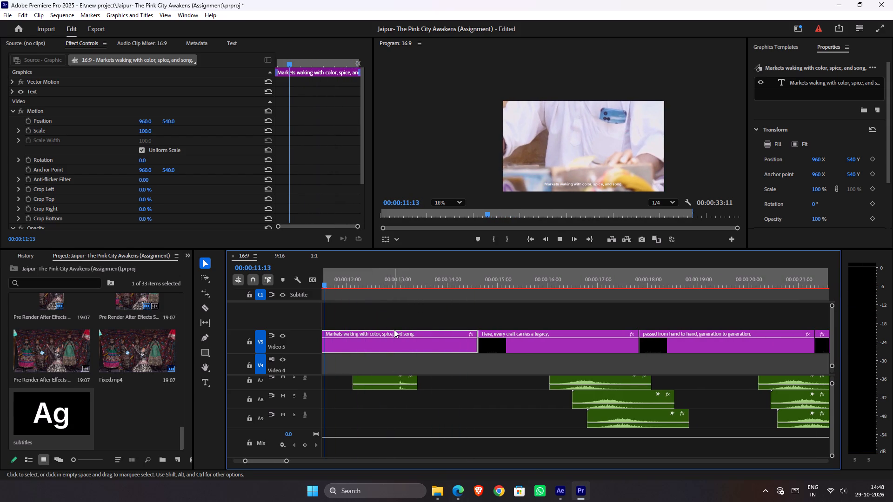
key("space")
key("space")
scroll(413, 359, "down", 6, "alt")
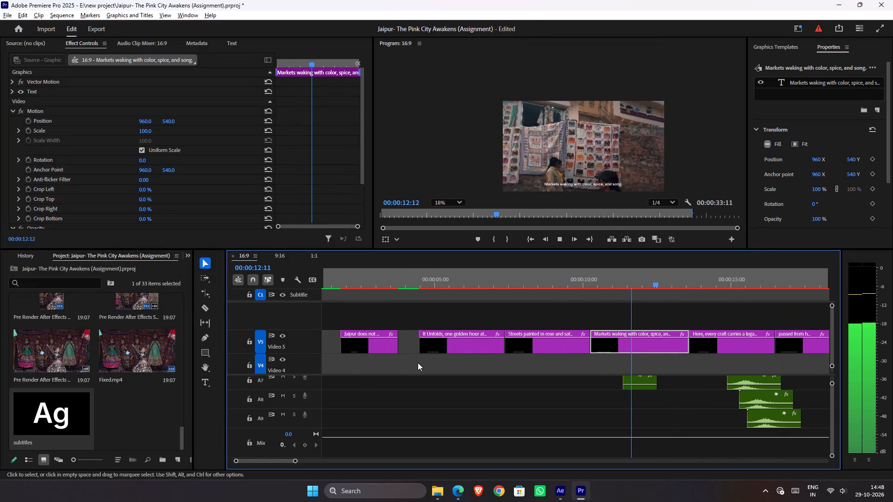
key("space")
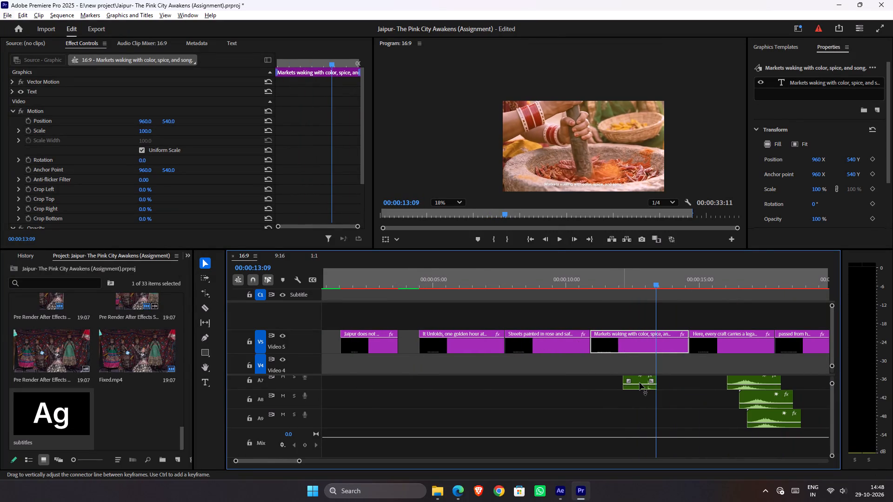
Set the volume level of the "Running sound effects" clip on Audio 7 to -20 dB and play back the section.
left_click(640, 383)
left_click(147, 100)
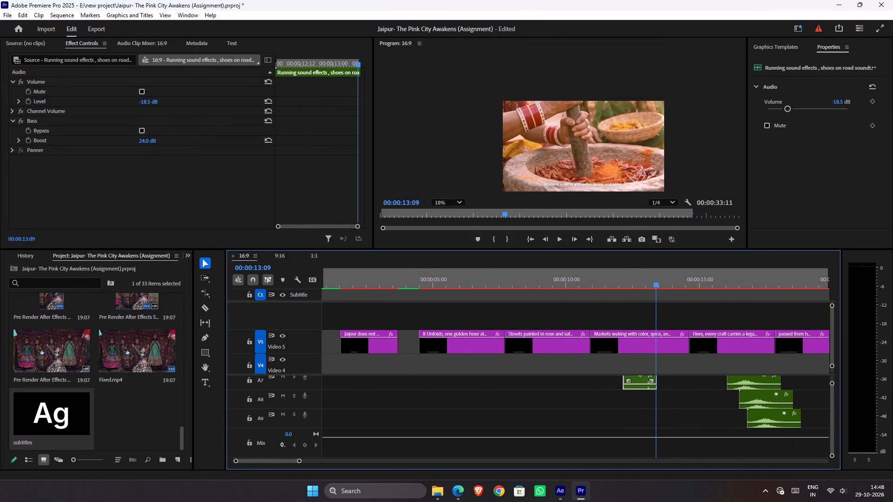
key("minus")
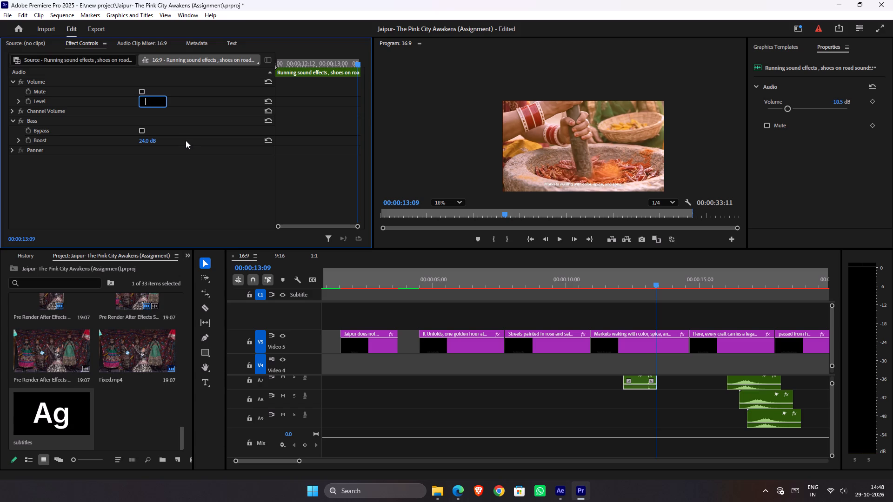
type("20")
key("Return")
left_click(602, 281)
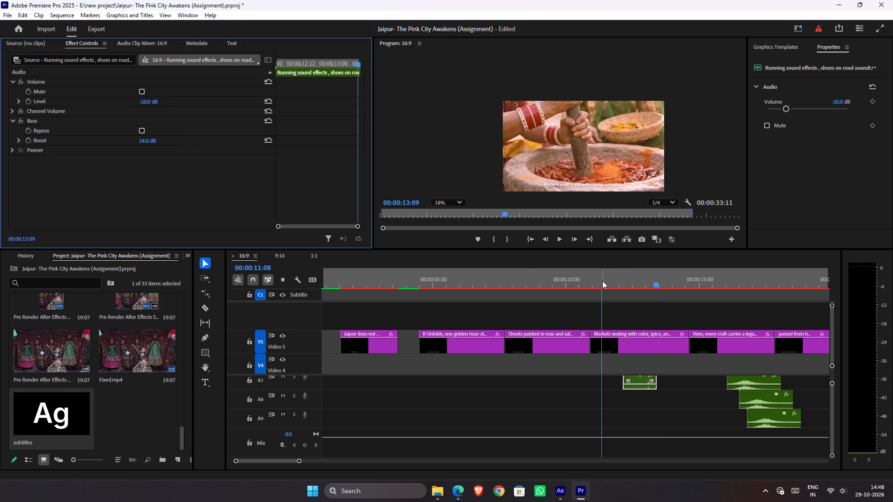
key("space")
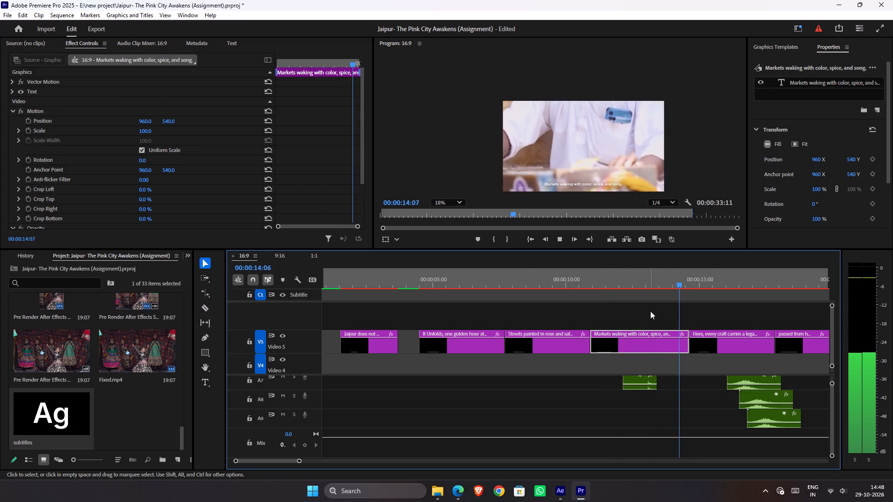
left_click(638, 285)
Set the Bass boost of the "Running sound effects" clip on Audio 7 to 15 dB and play back the section.
left_click(646, 379)
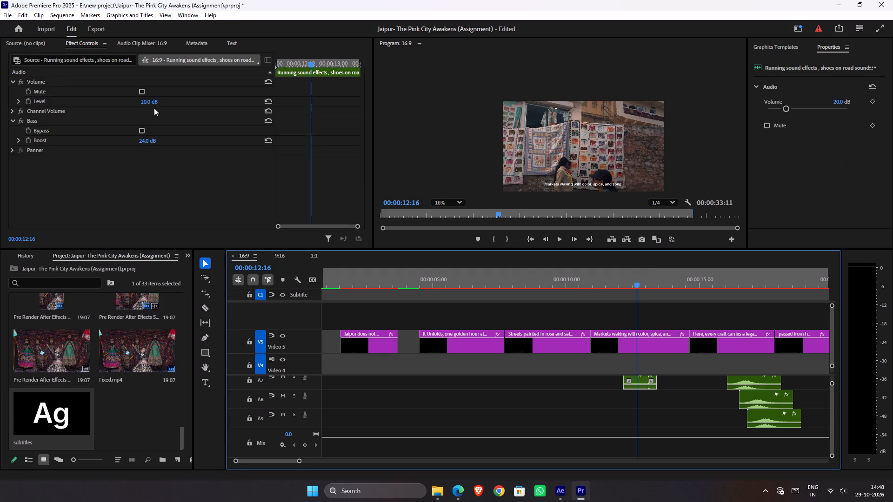
left_click(146, 138)
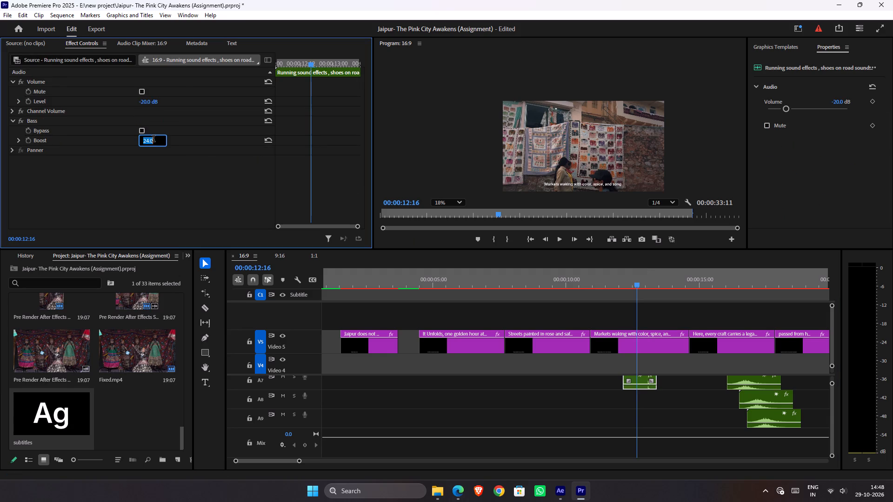
key("1")
key("5")
key("Return")
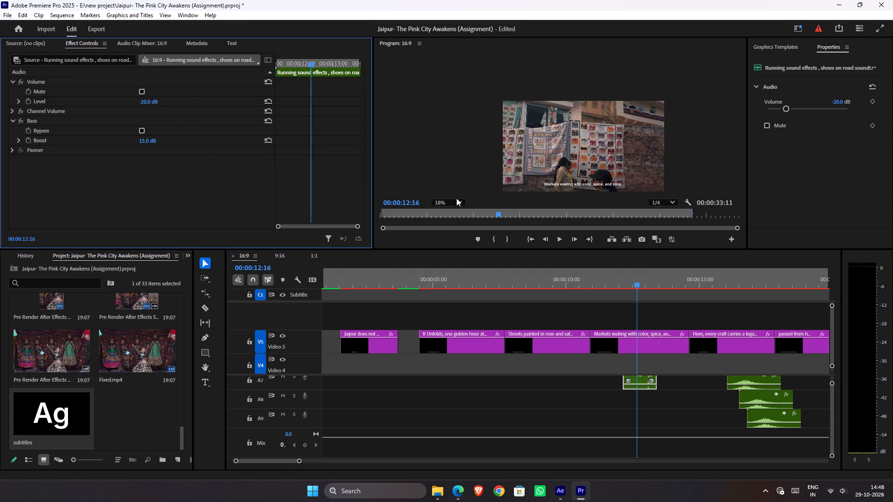
left_click(594, 280)
key("space")
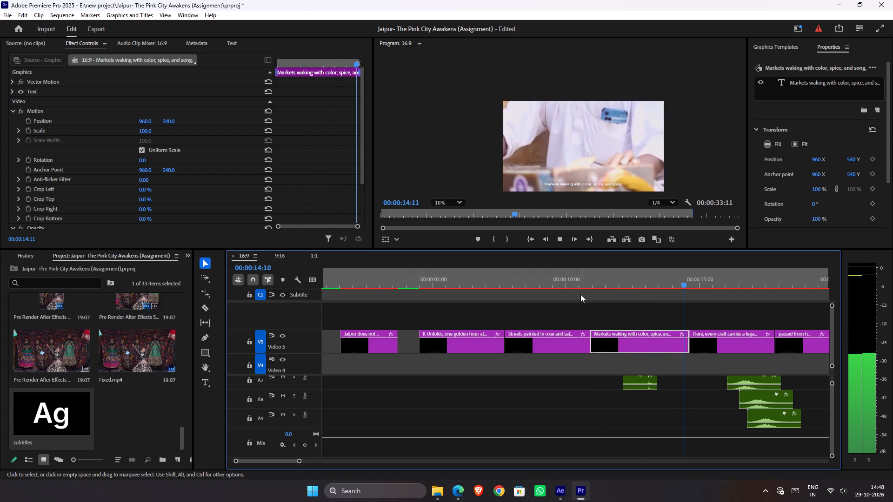
Move the "Running sound effects" clip on Audio 7 about 2 frames earlier, to start at about 00:00:12:01, and start playback from 00:00:11:19.
left_click_drag(630, 284, 614, 286)
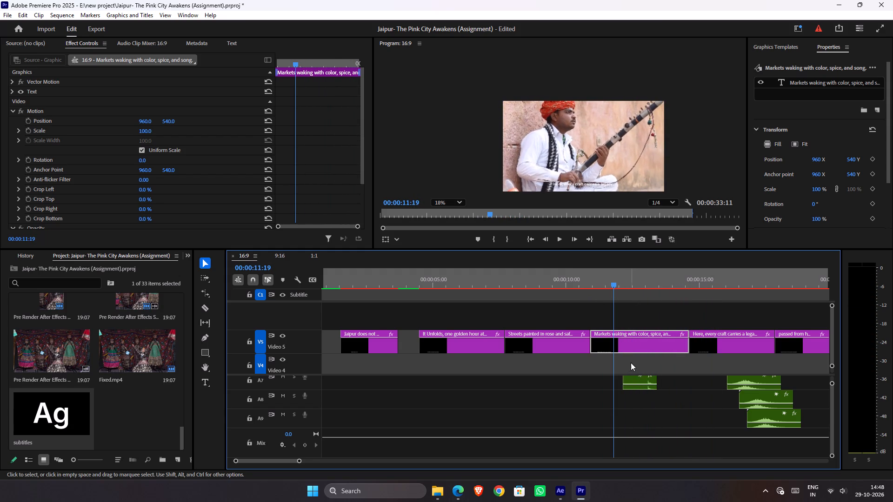
left_click(637, 380)
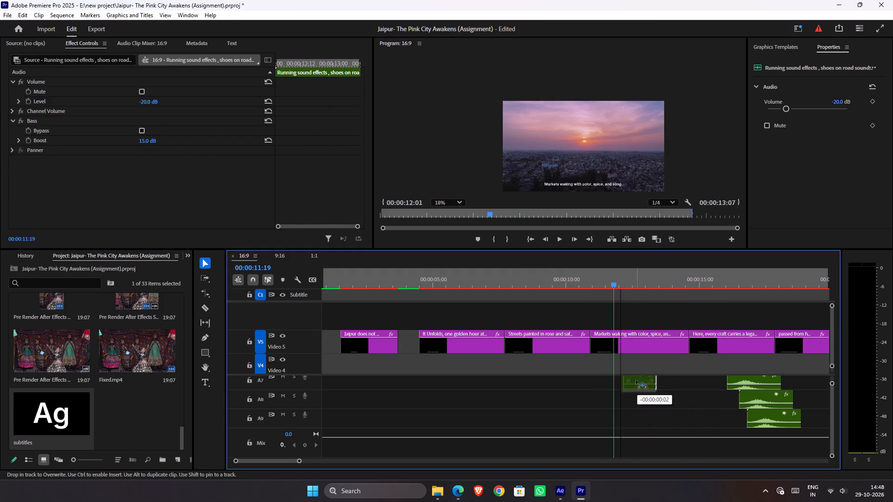
key("space")
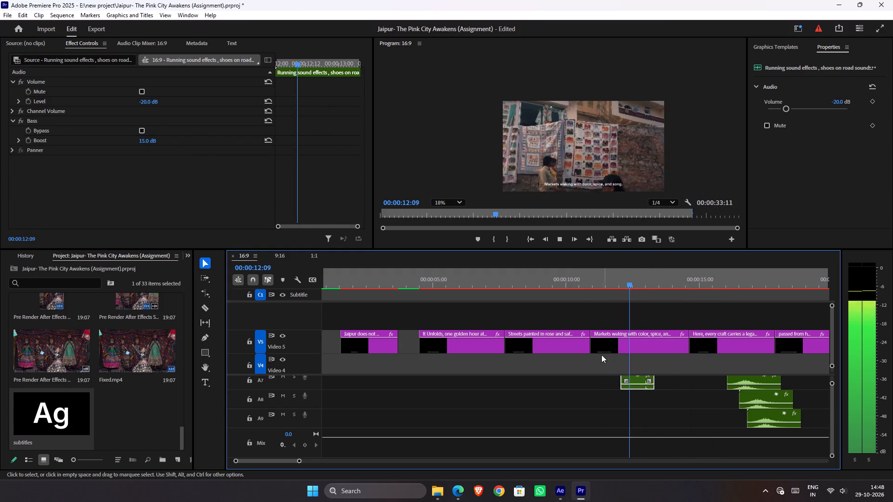
Review the rest of the playback through to the "Founded in seventeen twenty-seven" caption, stopping at about 00:00:23:06.
scroll(580, 351, "down", 2, "alt")
scroll(581, 353, "up", 1, "alt")
scroll(581, 353, "down", 4, "alt")
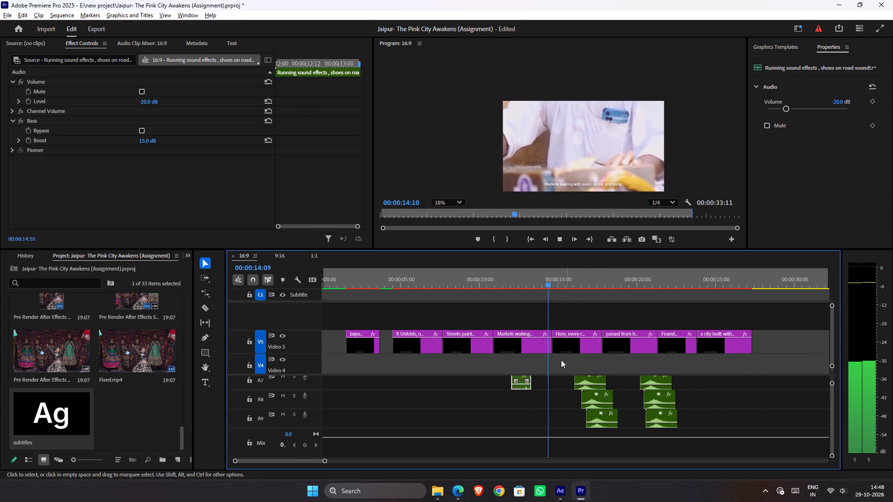
scroll(560, 361, "down", 4, "alt")
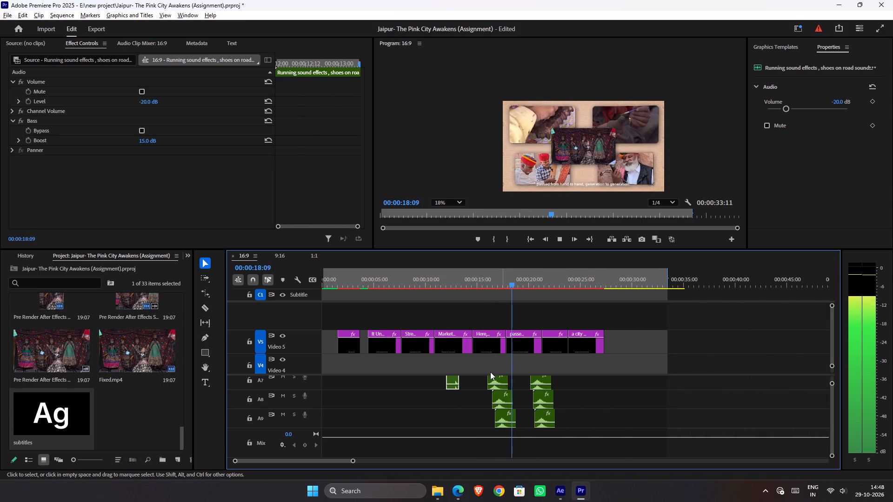
scroll(501, 402, "up", 1, "alt")
scroll(500, 396, "down", 1, "alt")
scroll(500, 394, "up", 6, "alt")
scroll(497, 380, "down", 1, "alt")
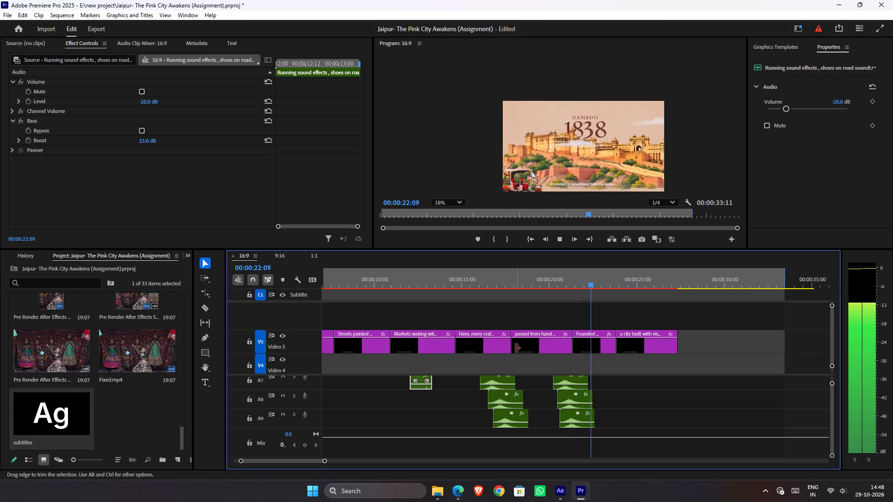
key("space")
Examine the sound effects on the audio tracks around the founding-year title, playing back from about 00:00:20:20 to 00:00:23:01.
scroll(600, 399, "up", 16, "ctrl")
scroll(598, 397, "down", 1, "ctrl")
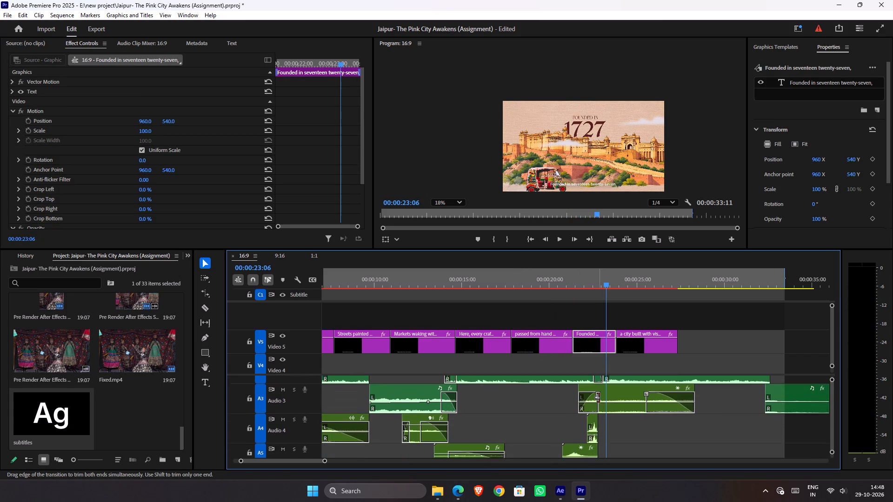
scroll(598, 397, "down", 3, "ctrl")
scroll(593, 408, "up", 3, "alt")
scroll(593, 408, "down", 1, "alt")
scroll(593, 408, "up", 11, "alt")
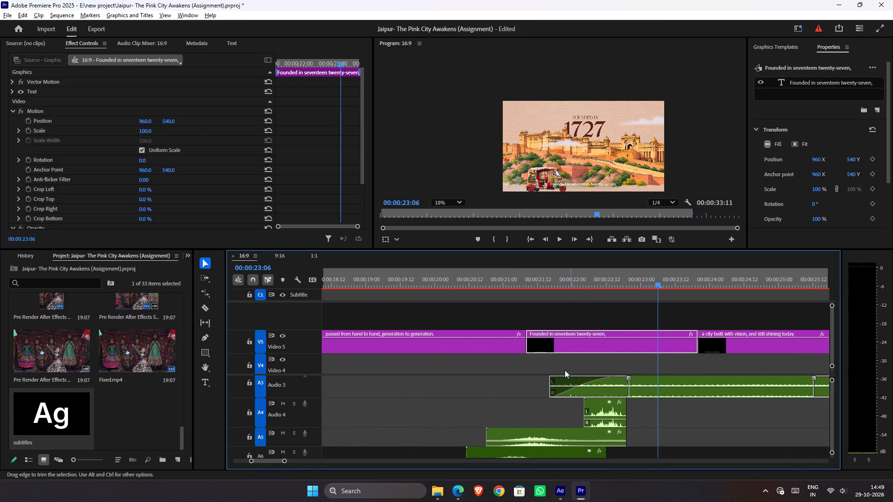
left_click_drag(573, 283, 493, 271)
key("space")
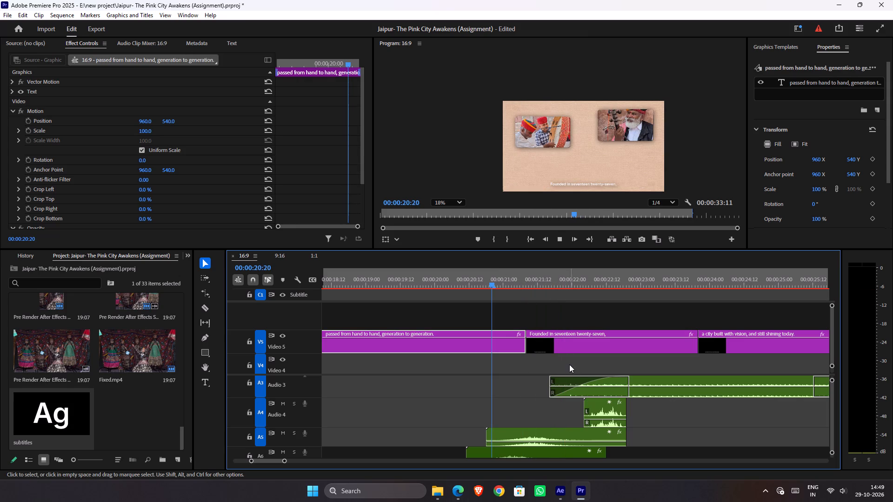
key("space")
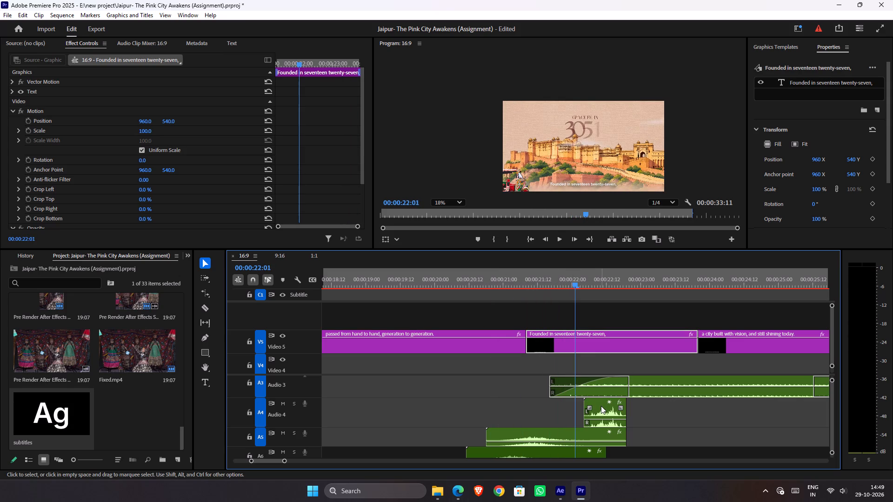
key("space")
key("space")
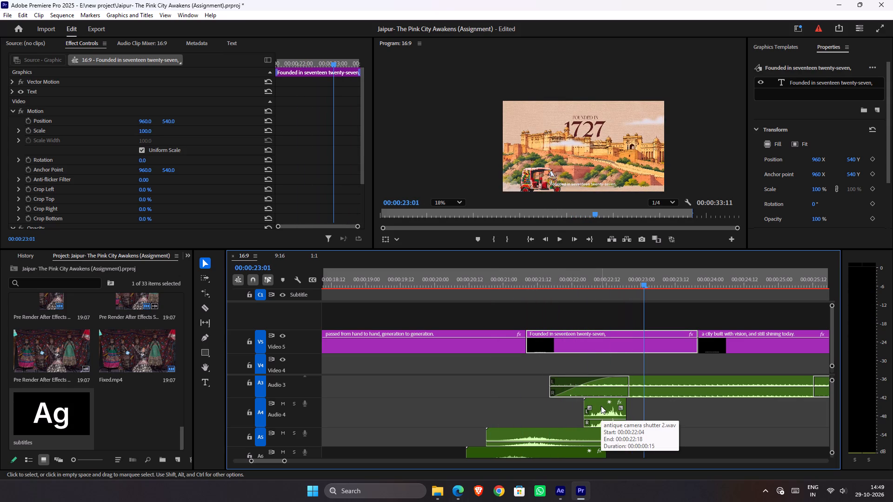
Set the "antique camera shutter 2.wav" clip on Audio 4 to -27.6 dB and play back the founding-year title.
left_click(605, 418)
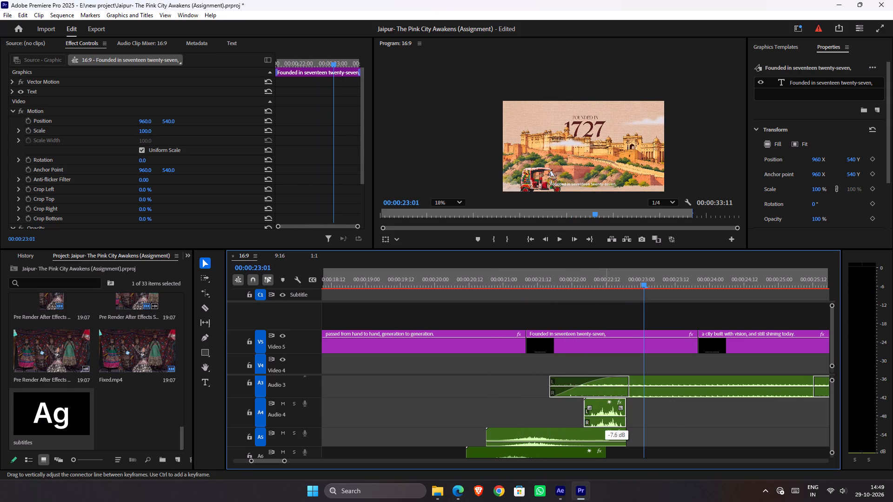
left_click(558, 284)
key("space")
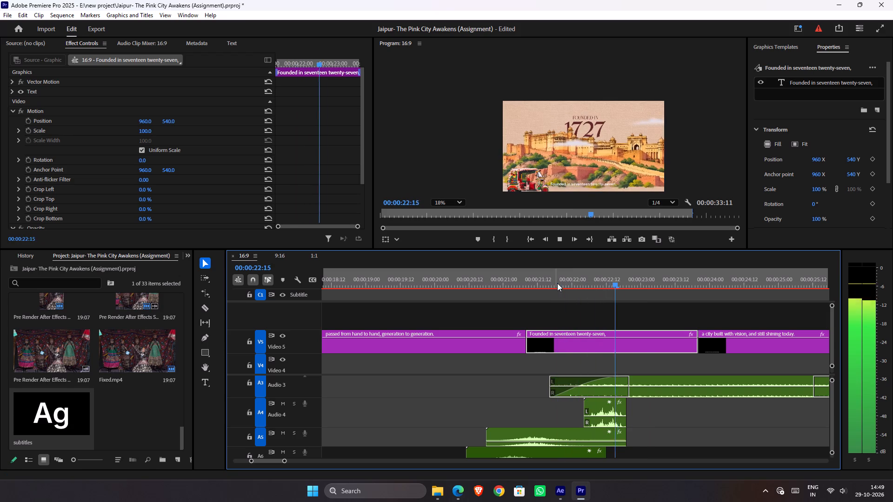
key("space")
left_click(603, 418)
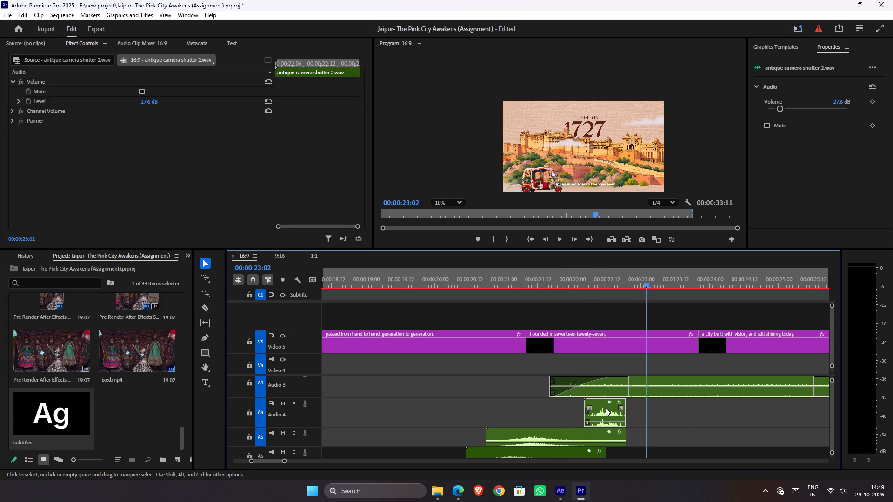
Move the stacked sound effect clips on Audio 5 to Audio 9 near 00:00:21 down by one track, freeing Audio 5.
scroll(606, 408, "up", 5, "ctrl")
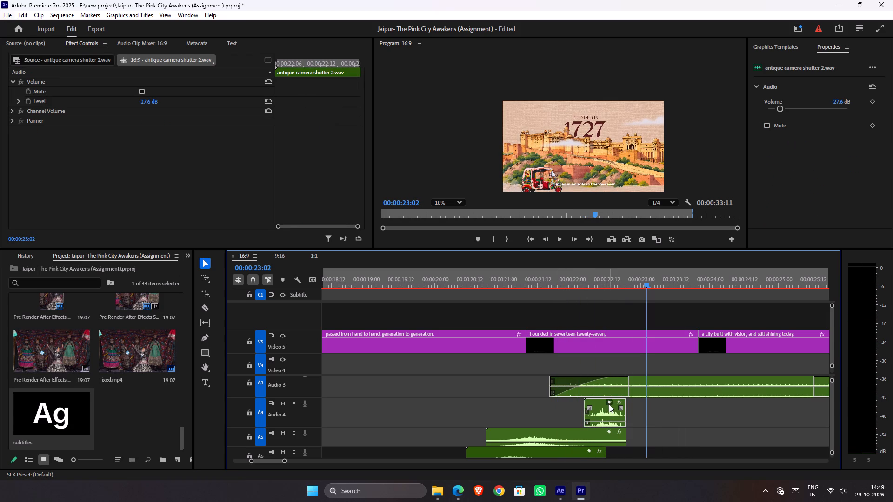
scroll(609, 404, "up", 3, "ctrl")
scroll(609, 404, "down", 8, "ctrl")
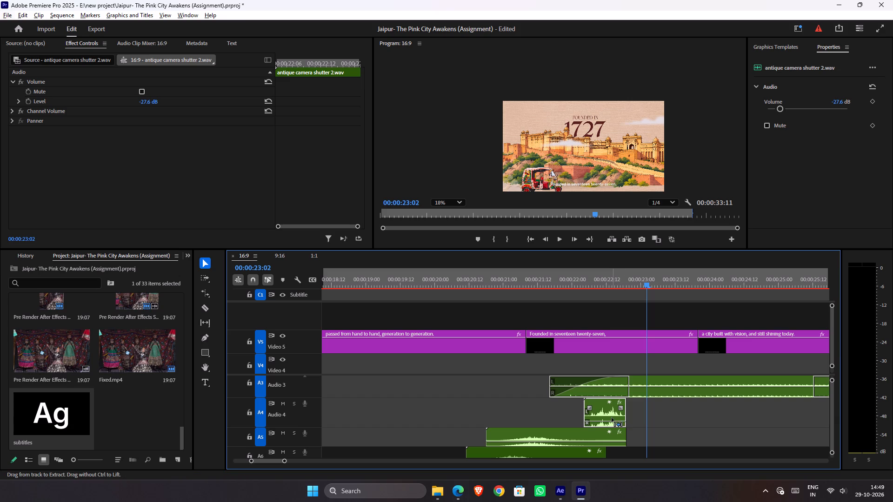
scroll(612, 418, "down", 2, "ctrl")
left_click(611, 409)
scroll(612, 407, "down", 3, "ctrl")
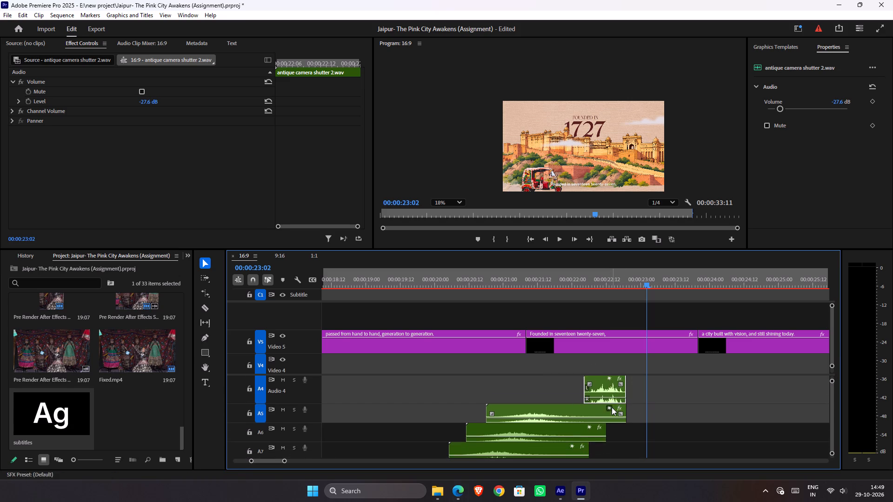
scroll(612, 407, "down", 3, "ctrl")
scroll(606, 405, "up", 12, "ctrl")
scroll(606, 405, "down", 4, "ctrl")
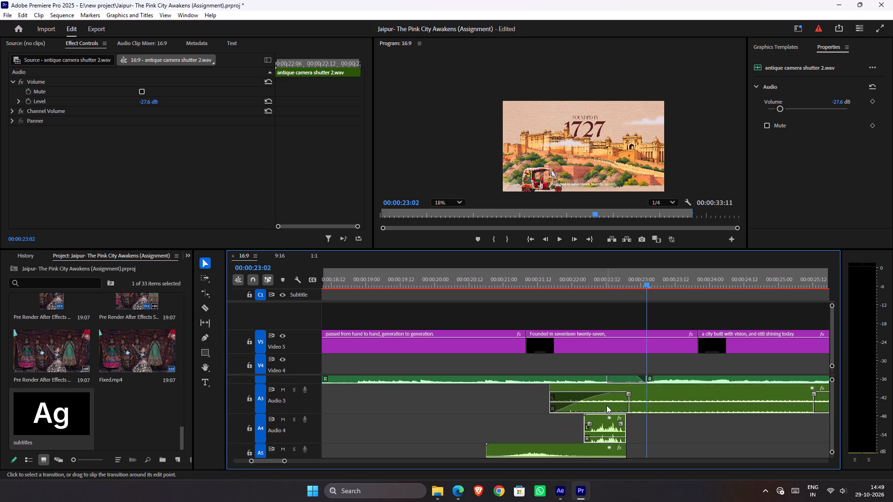
scroll(606, 405, "down", 11, "ctrl")
scroll(607, 404, "up", 3, "ctrl")
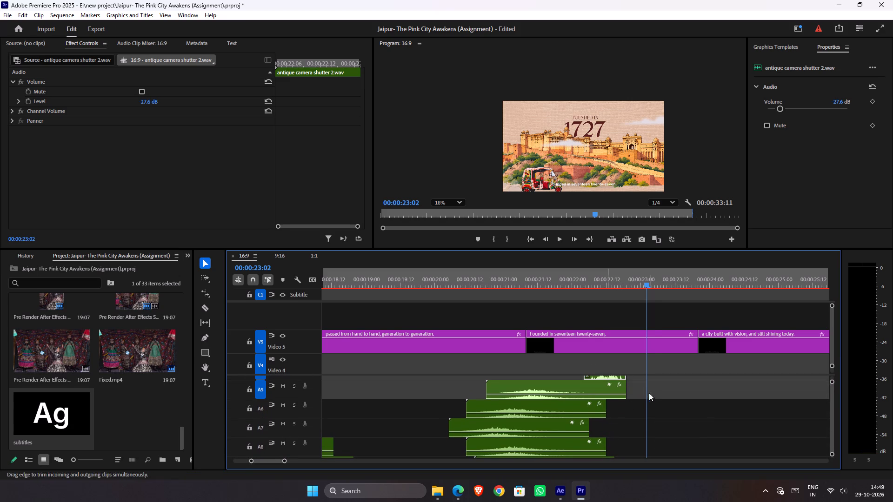
left_click_drag(643, 390, 498, 467)
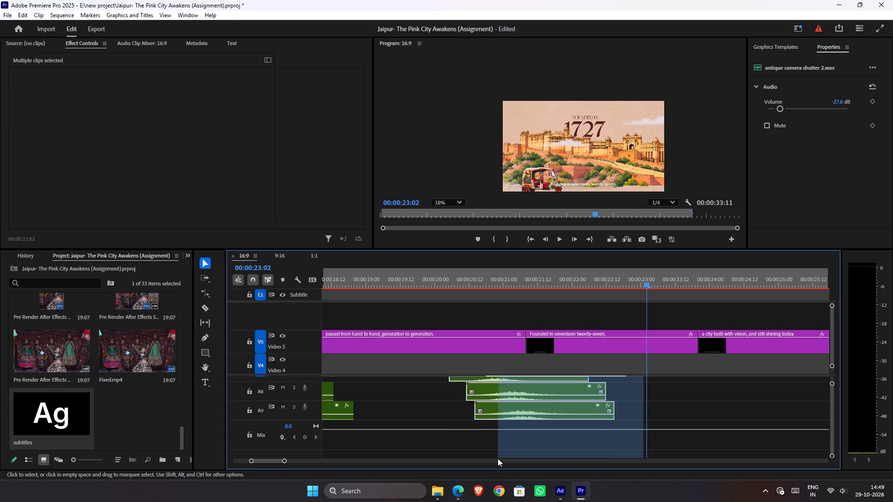
left_click_drag(520, 412, 520, 454)
Duplicate the "antique camera shutter 2.wav" clip onto Audio 5, starting about 7 frames earlier at 00:00:21:21, and play back the section.
scroll(547, 439, "down", 2)
scroll(548, 435, "down", 1, "ctrl")
scroll(548, 435, "up", 1, "ctrl")
scroll(548, 435, "down", 13, "ctrl")
scroll(575, 394, "up", 2, "ctrl")
left_click(575, 394)
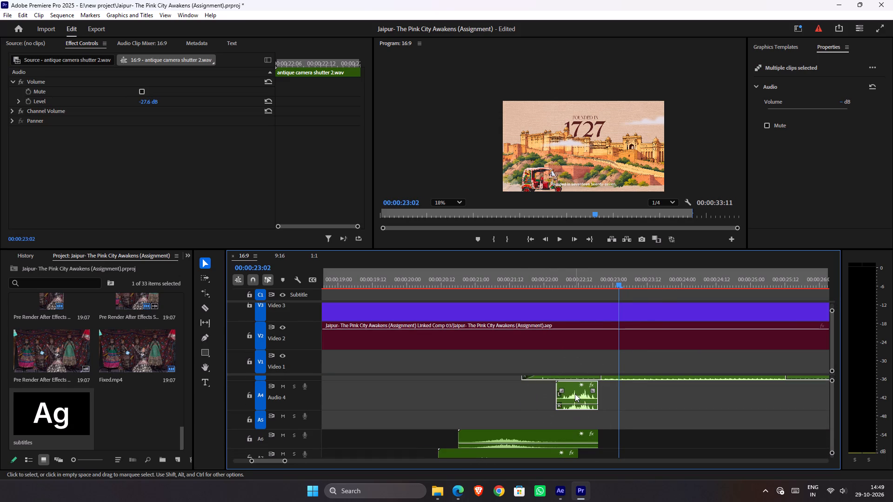
left_click_drag(577, 391, 554, 419, "alt")
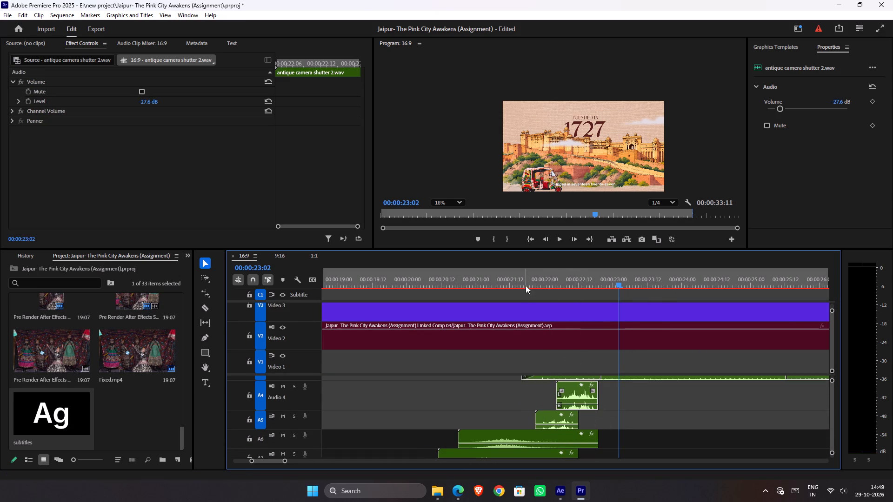
left_click_drag(523, 285, 490, 286)
key("space")
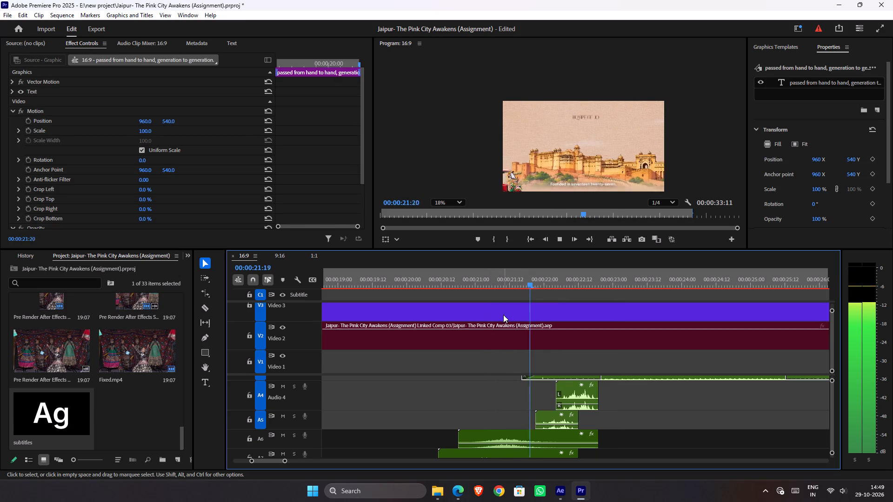
key("space")
left_click_drag(541, 283, 526, 284)
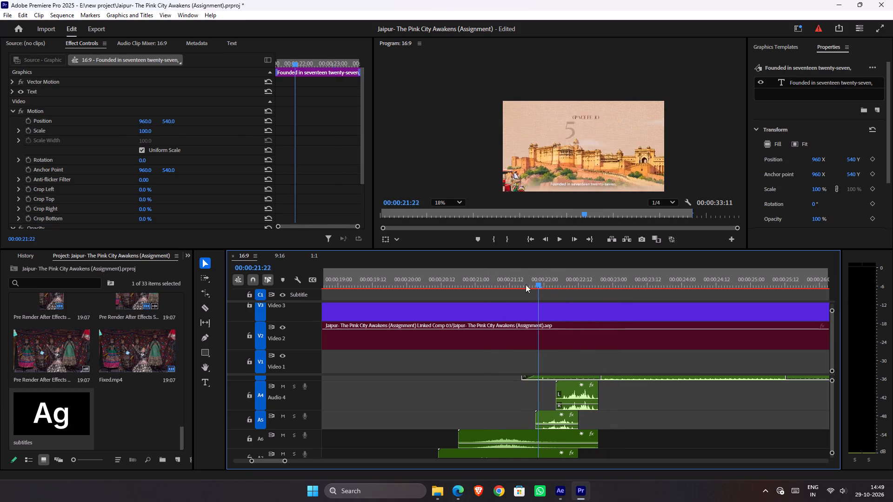
left_click_drag(526, 284, 486, 284)
key("space")
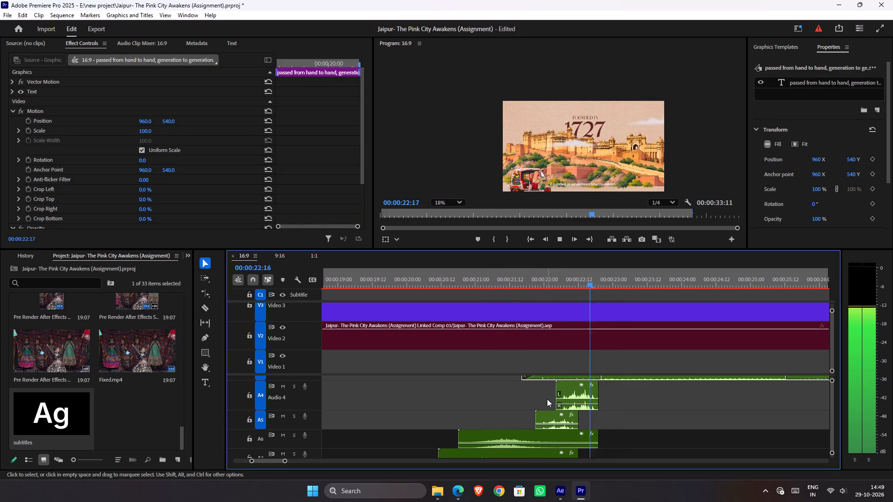
key("space")
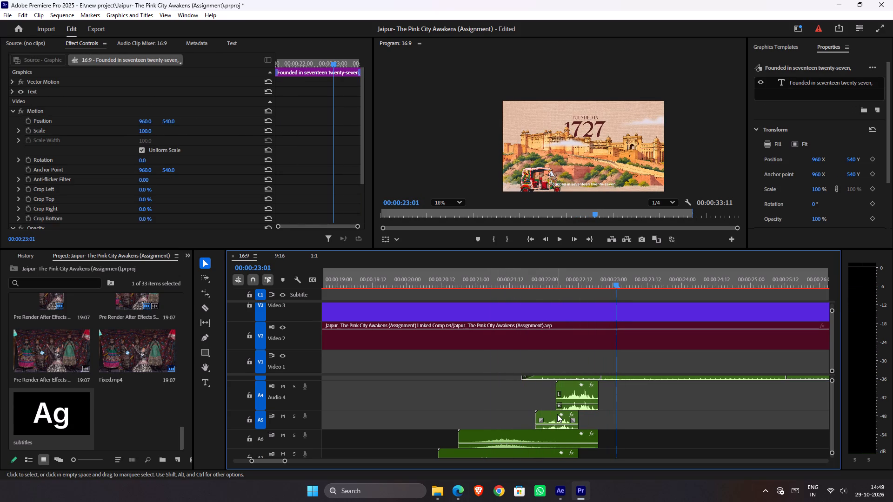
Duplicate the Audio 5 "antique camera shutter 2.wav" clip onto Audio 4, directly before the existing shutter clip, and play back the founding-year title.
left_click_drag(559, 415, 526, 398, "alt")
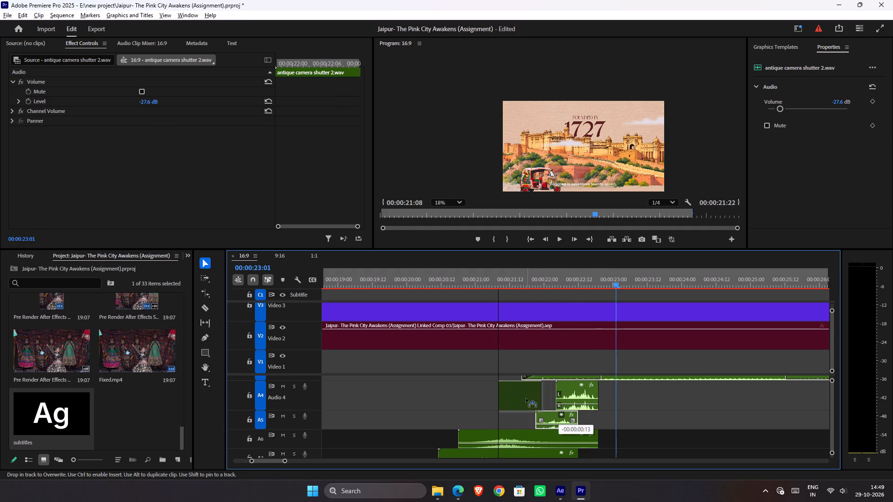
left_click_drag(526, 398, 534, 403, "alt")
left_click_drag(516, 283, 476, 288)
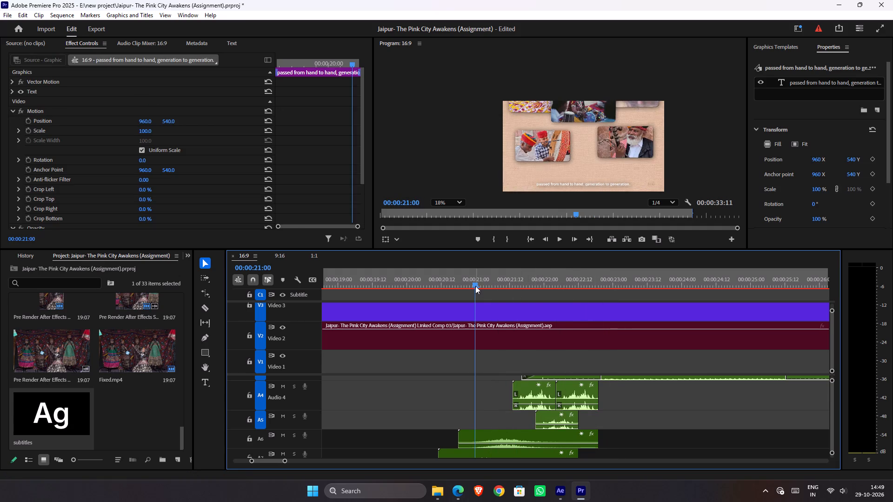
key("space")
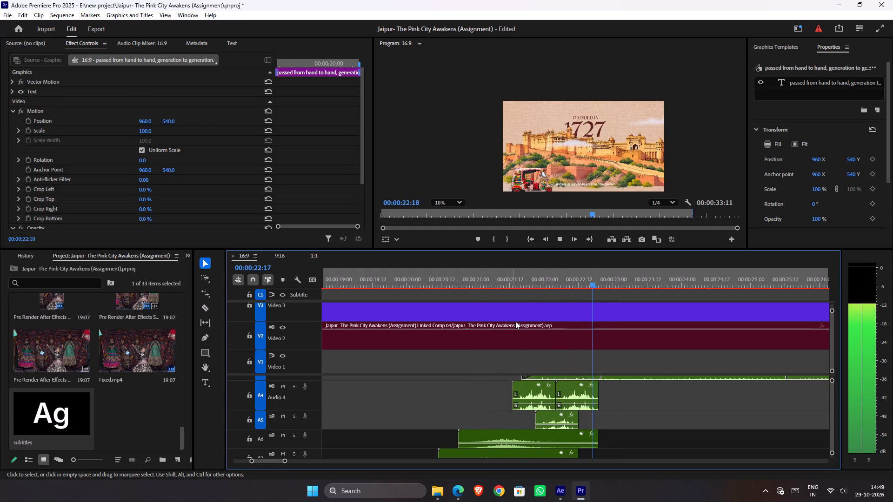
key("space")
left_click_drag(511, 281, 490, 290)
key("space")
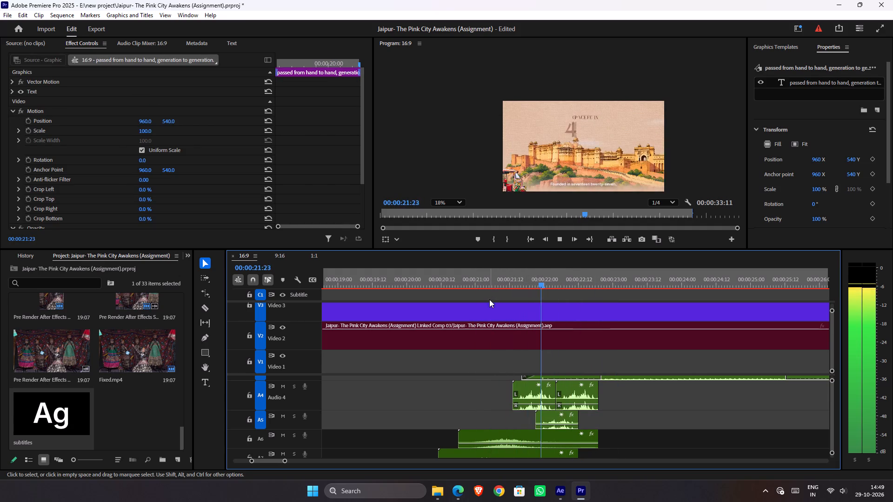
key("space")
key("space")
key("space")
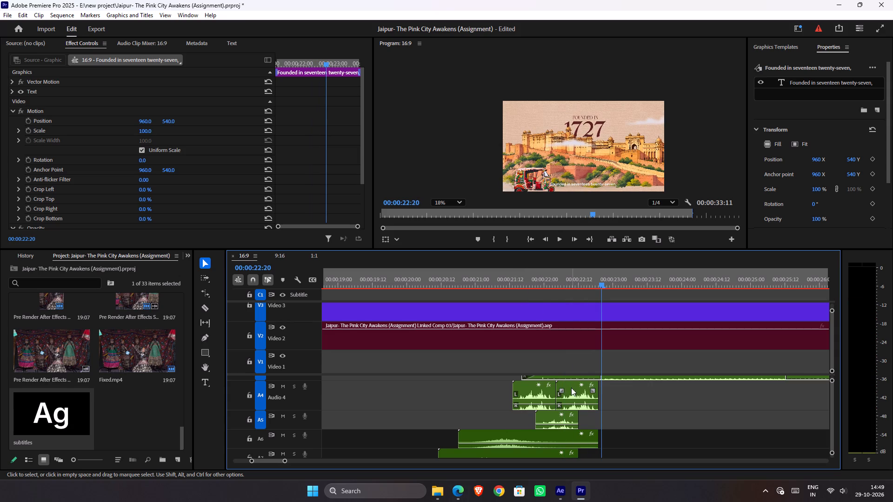
Set the later "antique camera shutter 2.wav" clip on Audio 4 to -20 dB and play back the founding-year title.
left_click(561, 388)
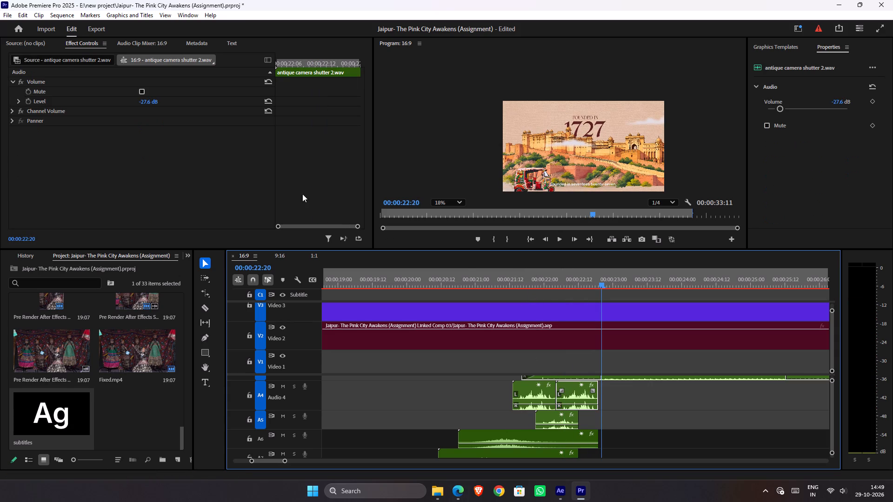
left_click(146, 103)
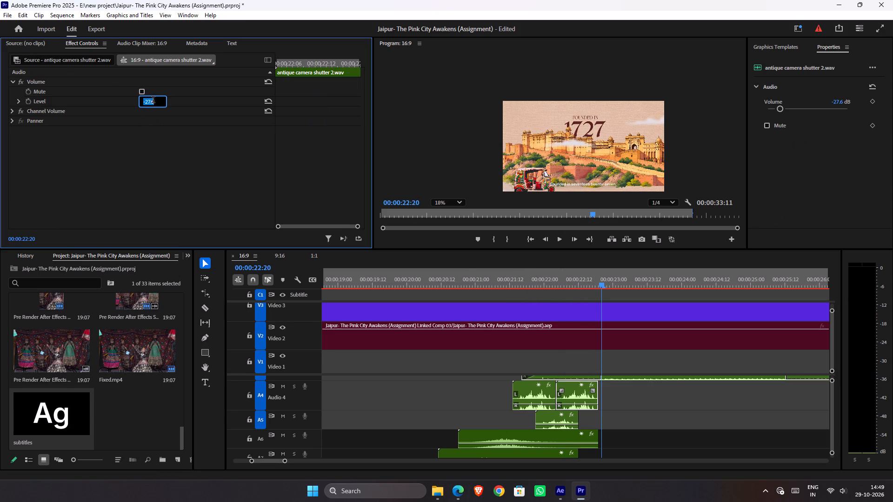
key("minus")
key("2")
key("0")
key("Return")
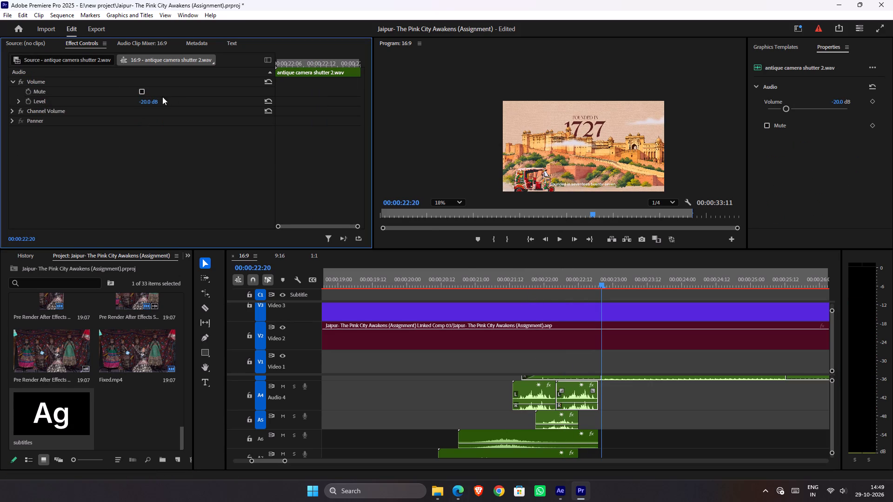
left_click(495, 281)
key("space")
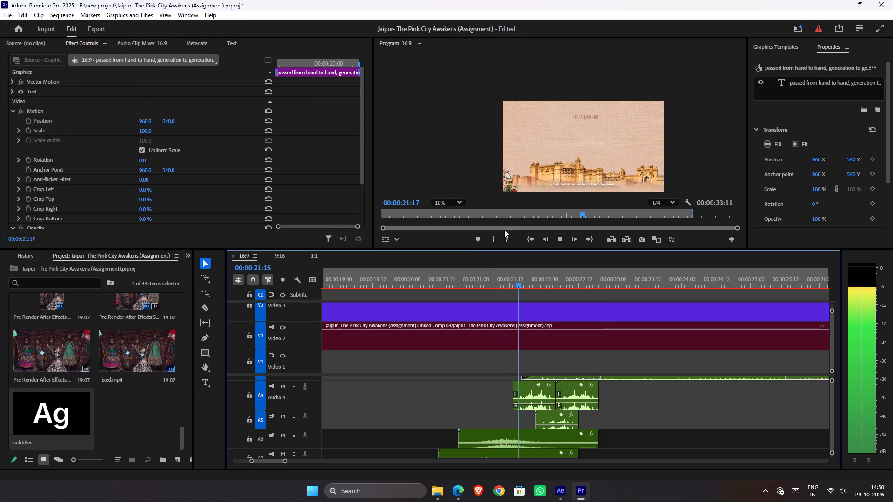
key("space")
left_click_drag(562, 284, 509, 285)
key("space")
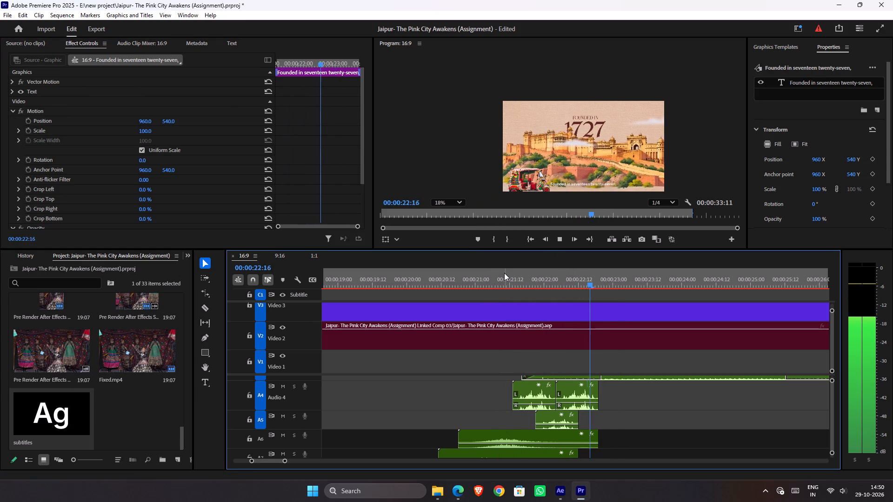
key("space")
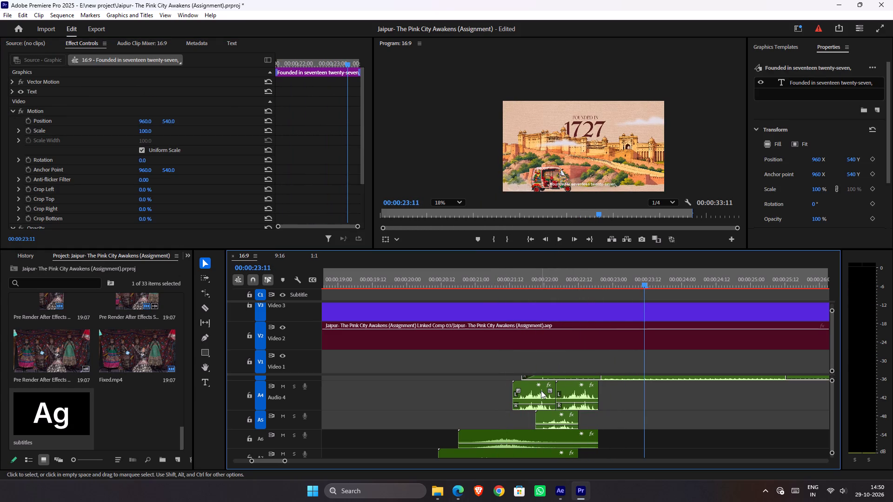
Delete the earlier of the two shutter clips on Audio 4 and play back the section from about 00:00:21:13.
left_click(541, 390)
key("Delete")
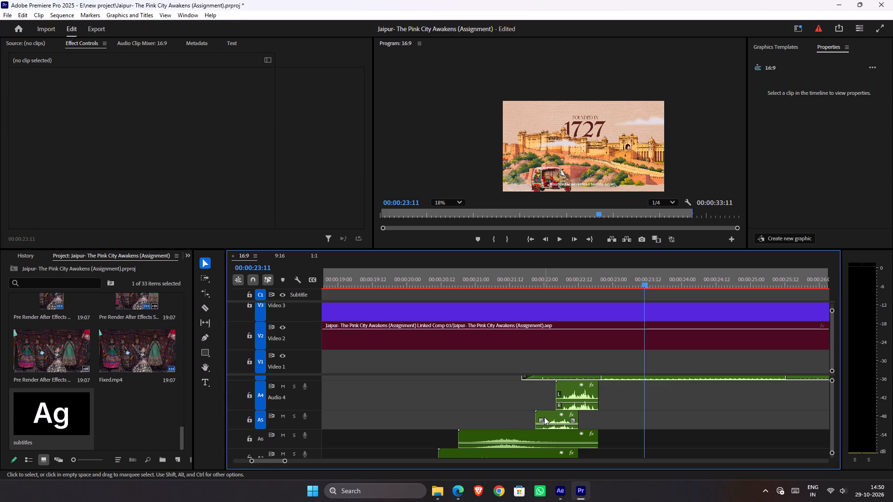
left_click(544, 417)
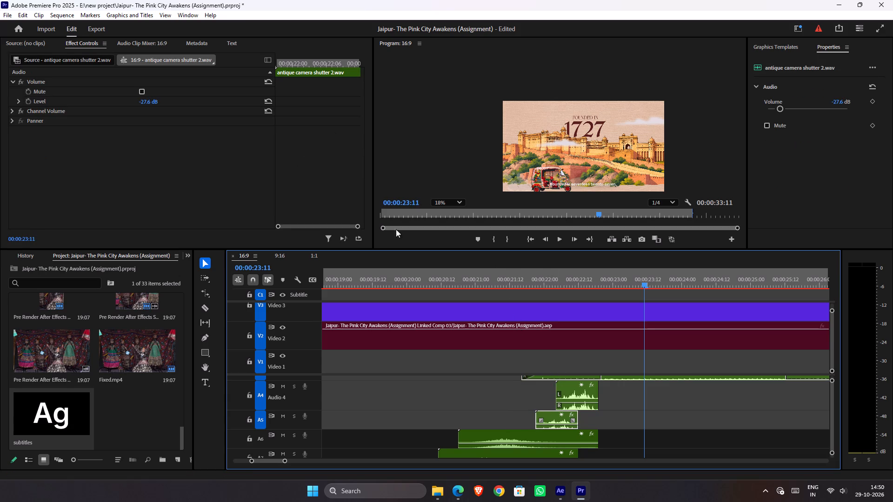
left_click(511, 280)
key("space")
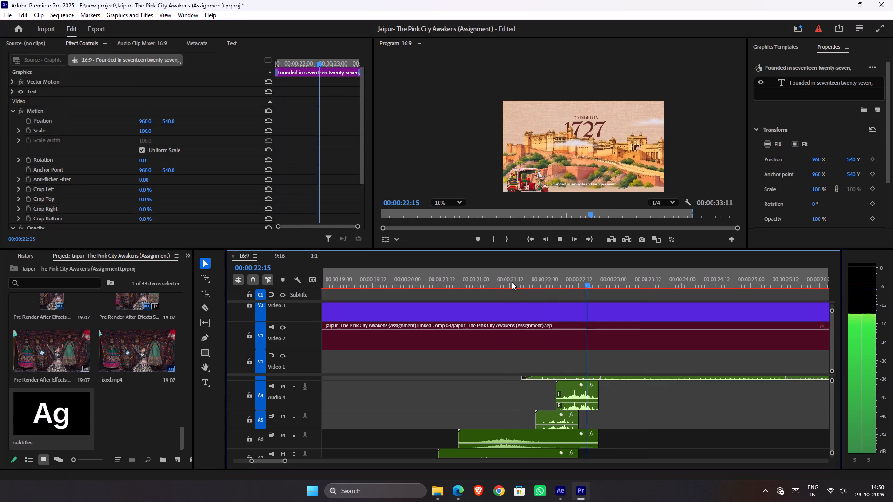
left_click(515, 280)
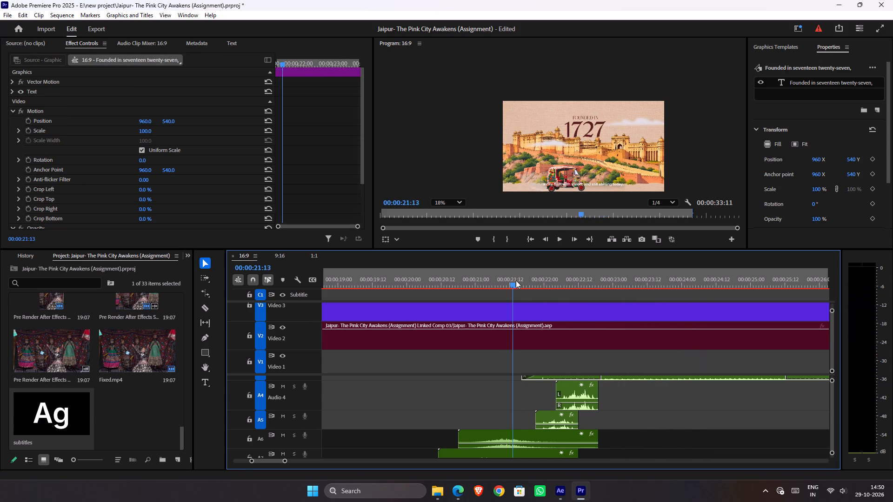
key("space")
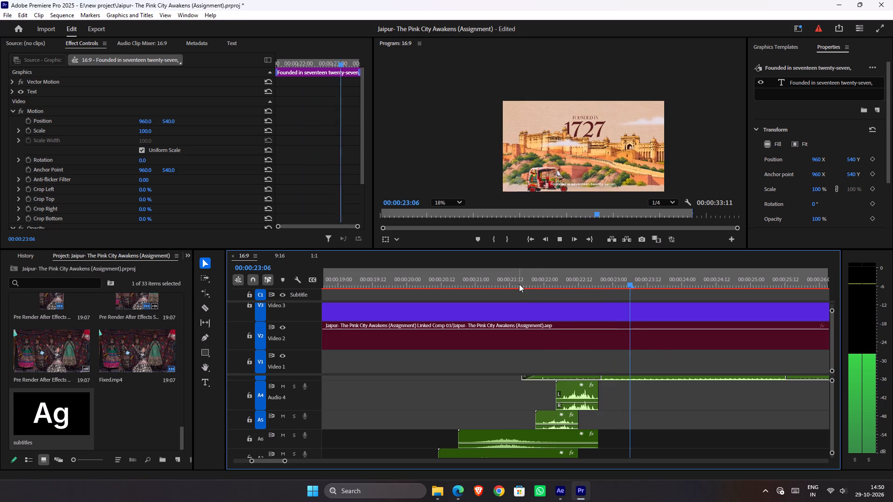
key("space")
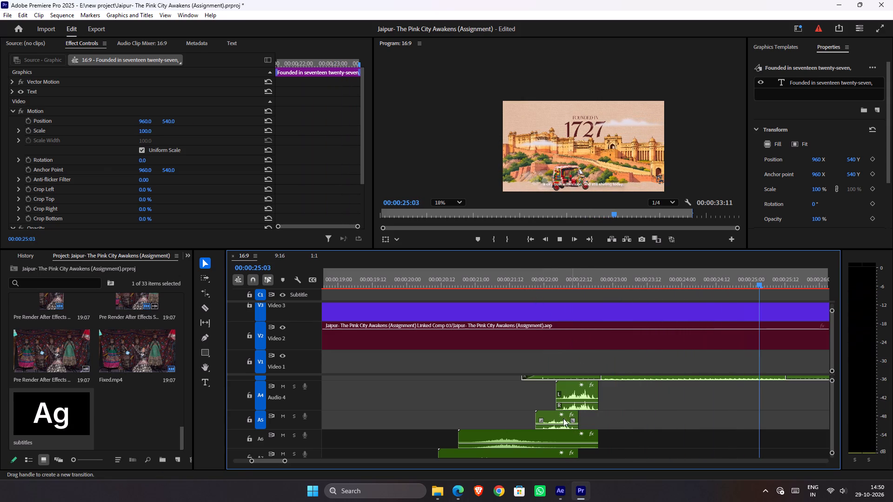
Delete the "antique camera shutter 2.wav" clip on Audio 5 and play back the founding-year title.
left_click(561, 420)
key("Delete")
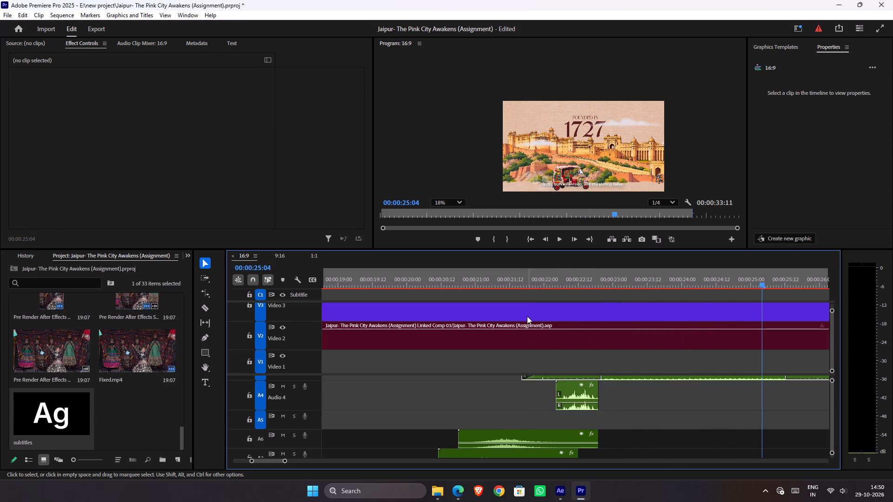
left_click(523, 283)
key("space")
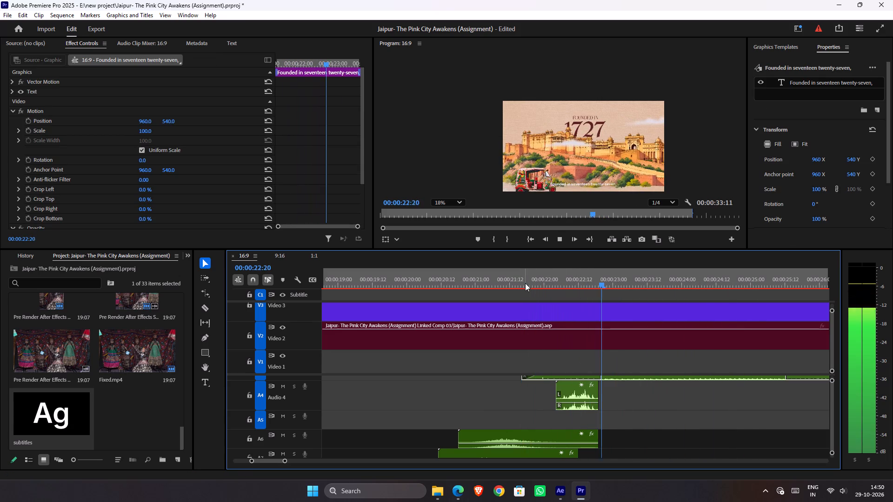
left_click(540, 282)
key("space")
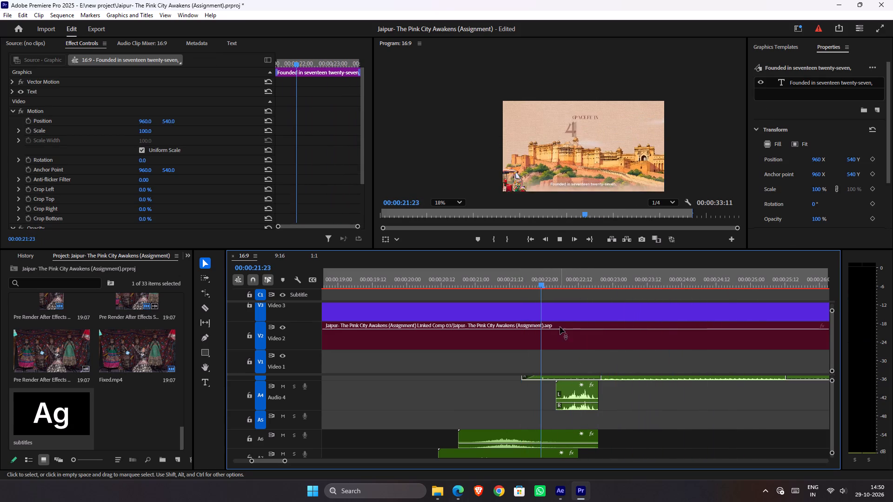
key("space")
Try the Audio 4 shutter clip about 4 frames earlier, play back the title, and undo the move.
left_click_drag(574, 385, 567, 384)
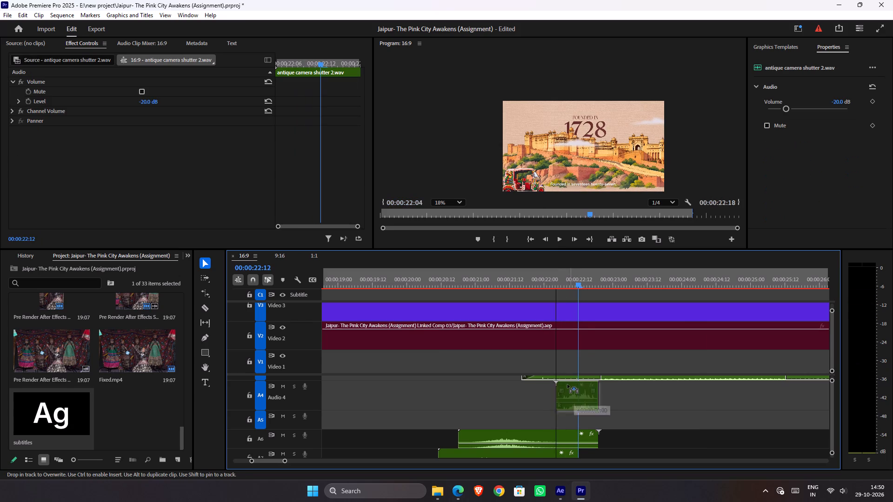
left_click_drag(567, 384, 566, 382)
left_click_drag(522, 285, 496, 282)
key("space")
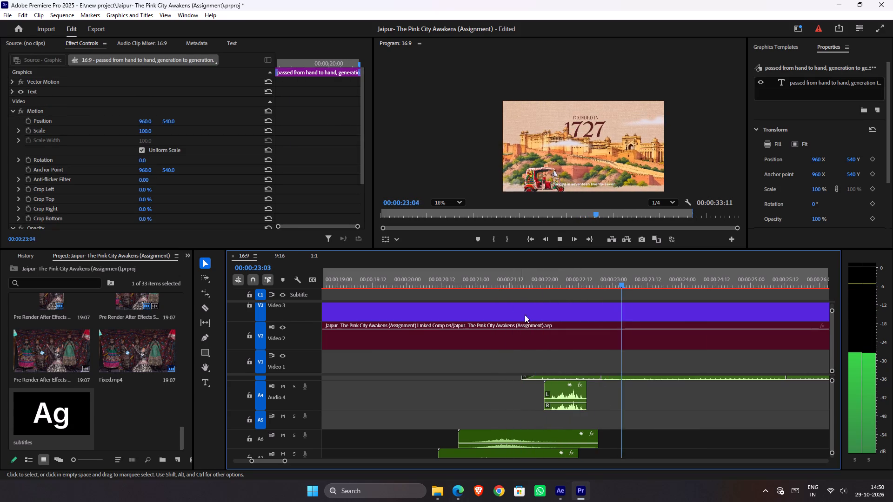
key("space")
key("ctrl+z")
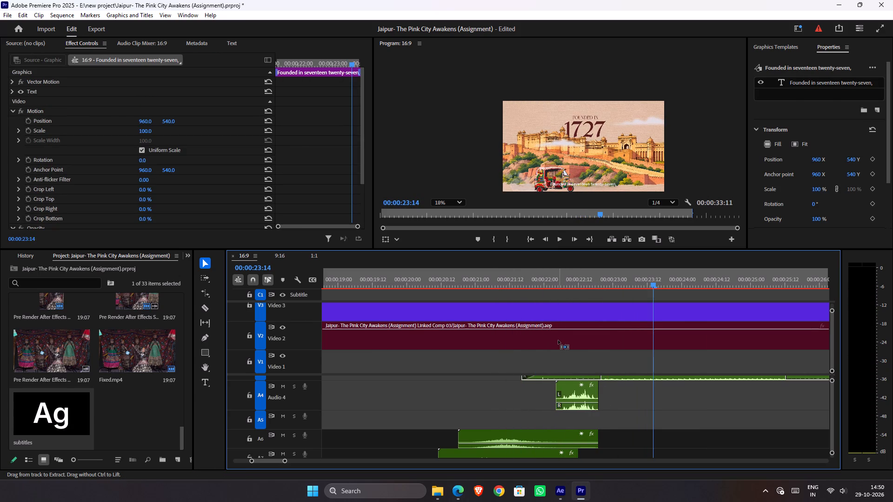
Save the project.
key("ctrl+s")
Play back the 16:9 sequence from about 00:00:23:14 to the Jaipur title at about 00:00:28:05.
key("space")
scroll(602, 345, "down", 8, "alt")
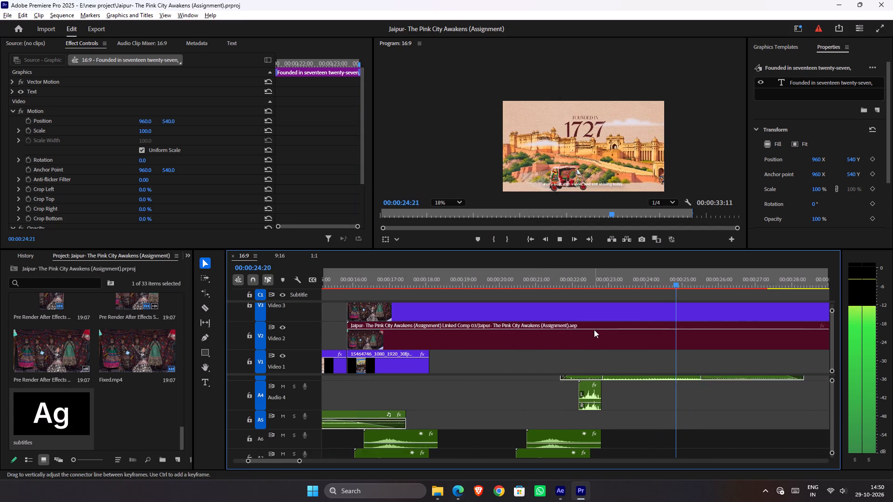
scroll(594, 330, "down", 11, "alt")
key("space")
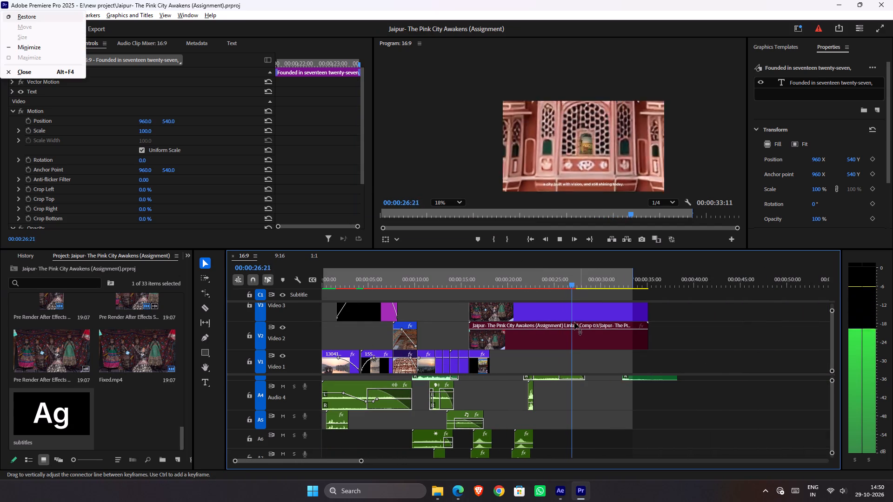
left_click(679, 327)
key("space")
Select all the subtitle clips on Video 5.
scroll(535, 335, "up", 3, "ctrl")
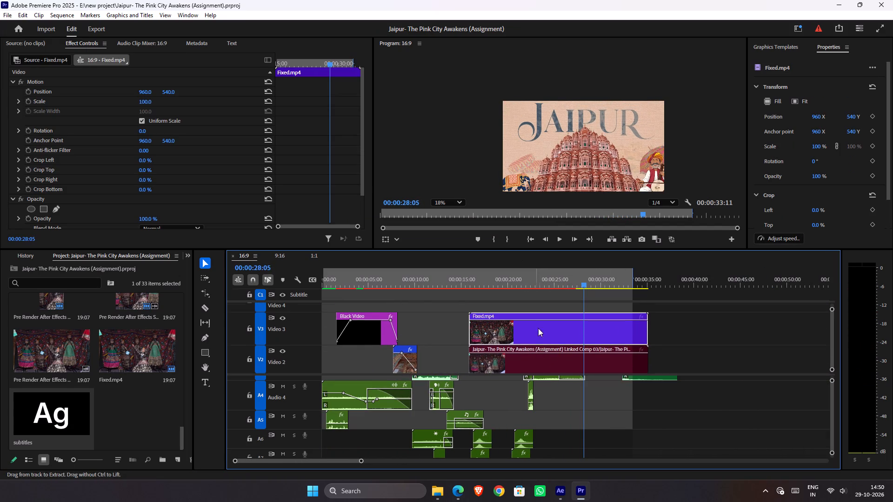
scroll(546, 323, "up", 3, "ctrl")
scroll(546, 323, "down", 1, "ctrl")
scroll(551, 326, "up", 4, "ctrl")
left_click_drag(587, 324, 342, 324)
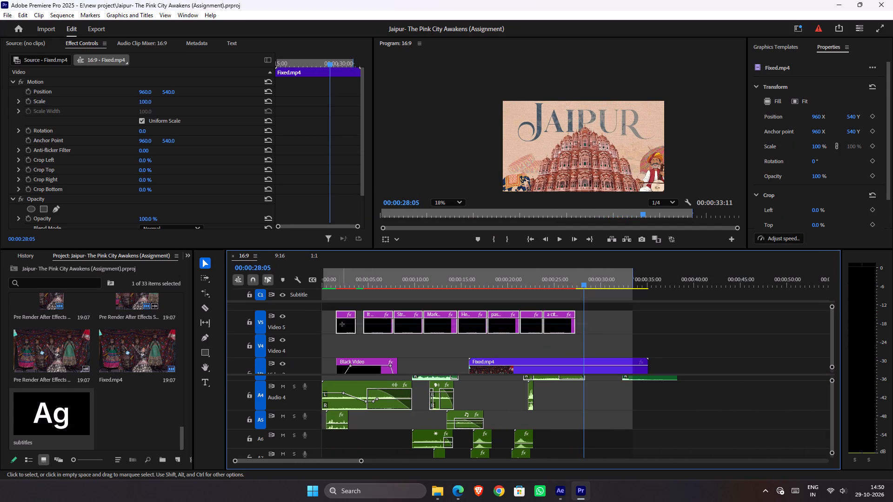
left_click_drag(342, 324, 330, 324)
left_click_drag(593, 318, 498, 340)
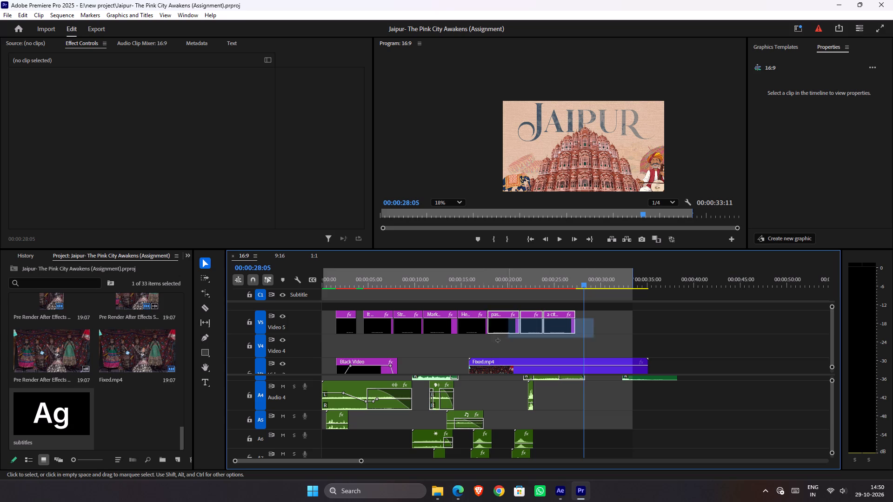
left_click_drag(498, 340, 329, 334)
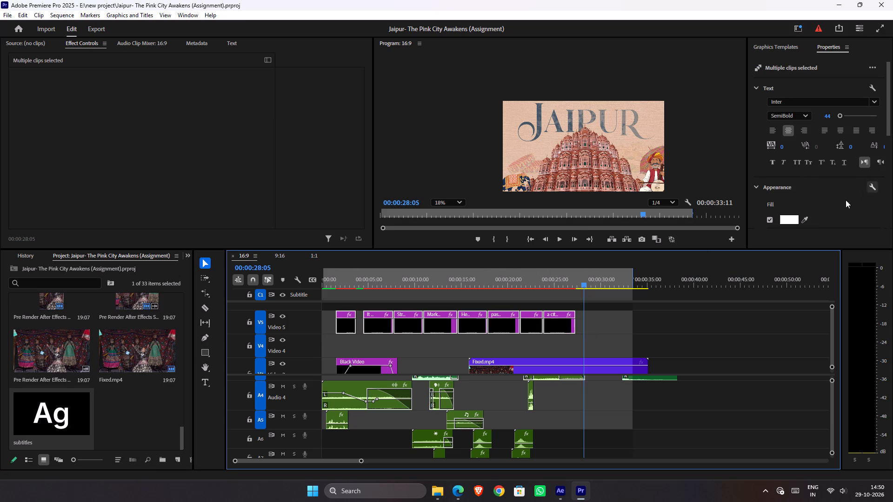
Examine the subtitle's legibility up close over the founding-year scene at about 00:00:25:04.
left_click_drag(546, 285, 557, 287)
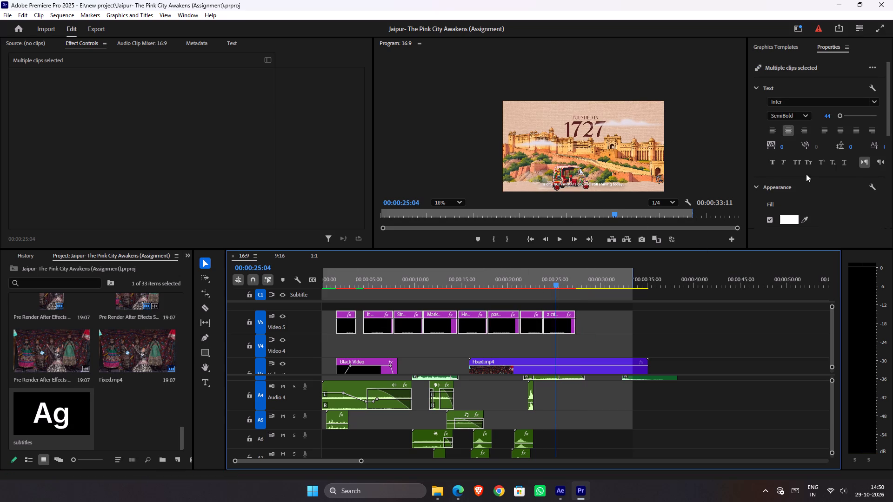
scroll(833, 197, "down", 12)
scroll(604, 169, "up", 5)
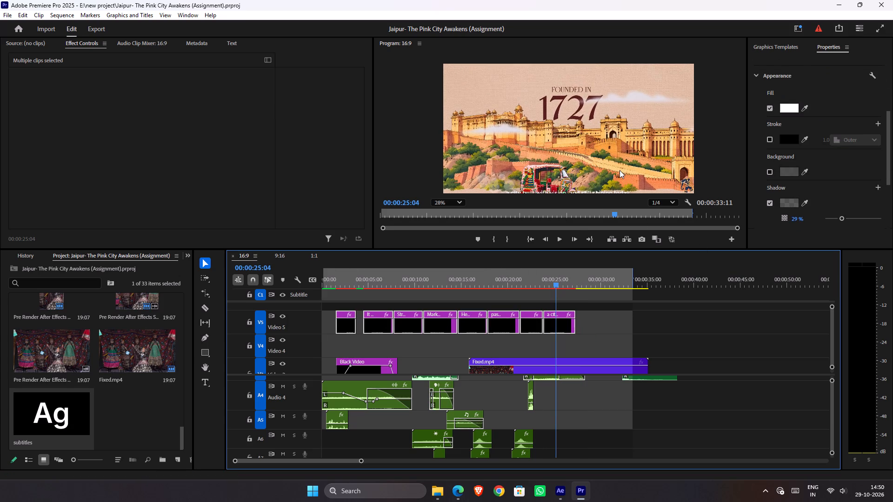
scroll(620, 170, "up", 2)
scroll(620, 182, "down", 1)
scroll(662, 160, "up", 1)
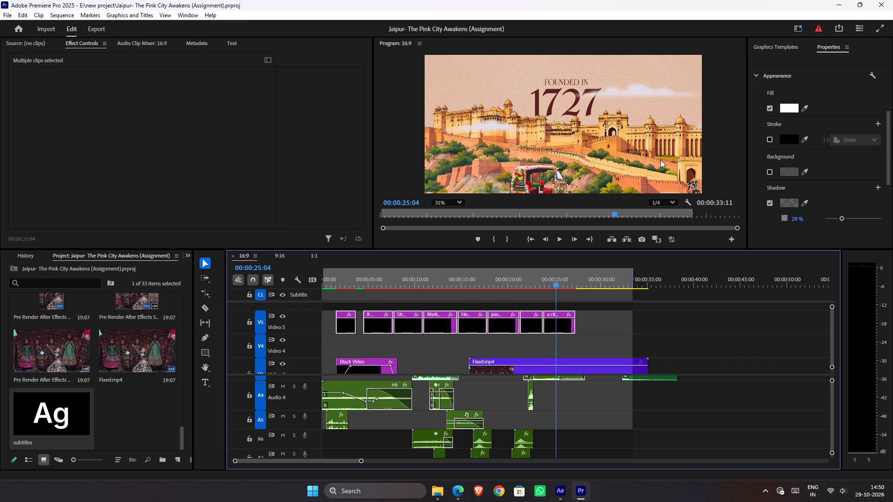
scroll(660, 160, "up", 2)
key("h")
left_click_drag(635, 174, 637, 147)
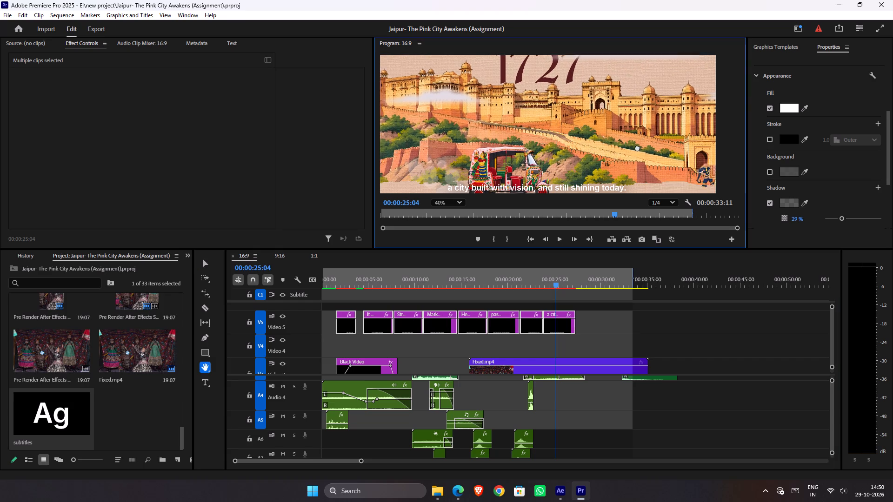
left_click_drag(637, 147, 661, 124)
scroll(566, 166, "up", 3)
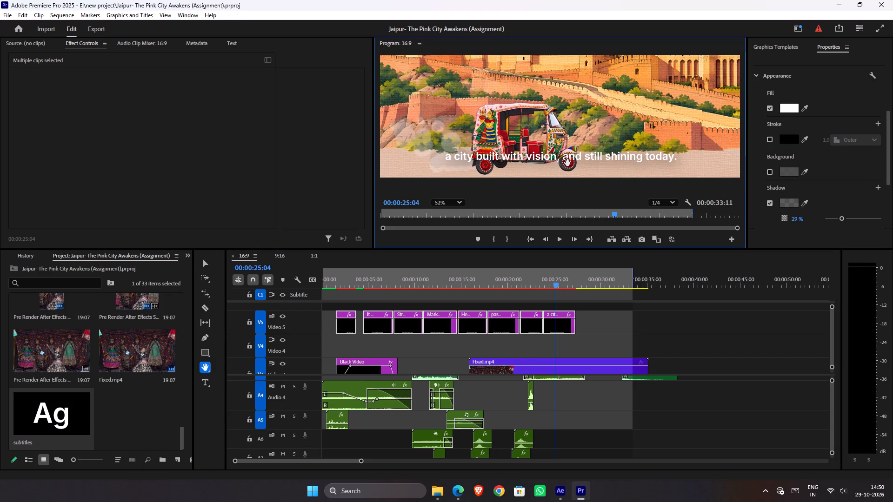
left_click_drag(572, 160, 597, 176)
scroll(598, 174, "up", 1)
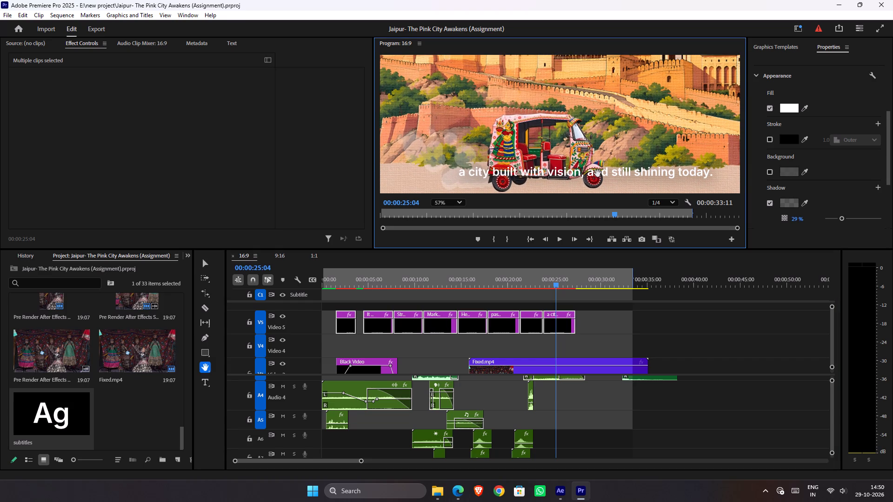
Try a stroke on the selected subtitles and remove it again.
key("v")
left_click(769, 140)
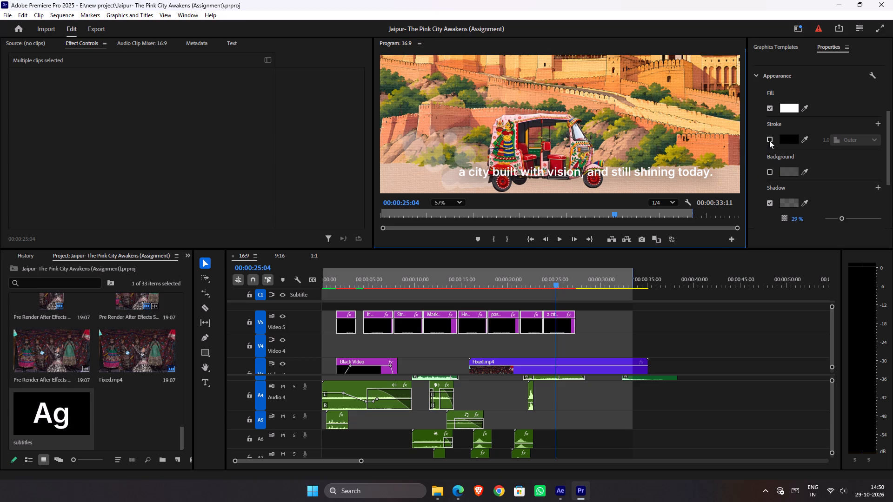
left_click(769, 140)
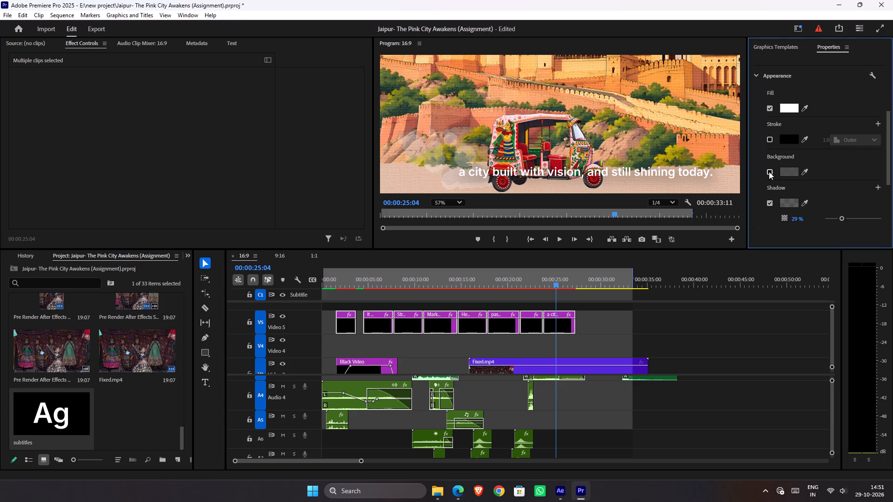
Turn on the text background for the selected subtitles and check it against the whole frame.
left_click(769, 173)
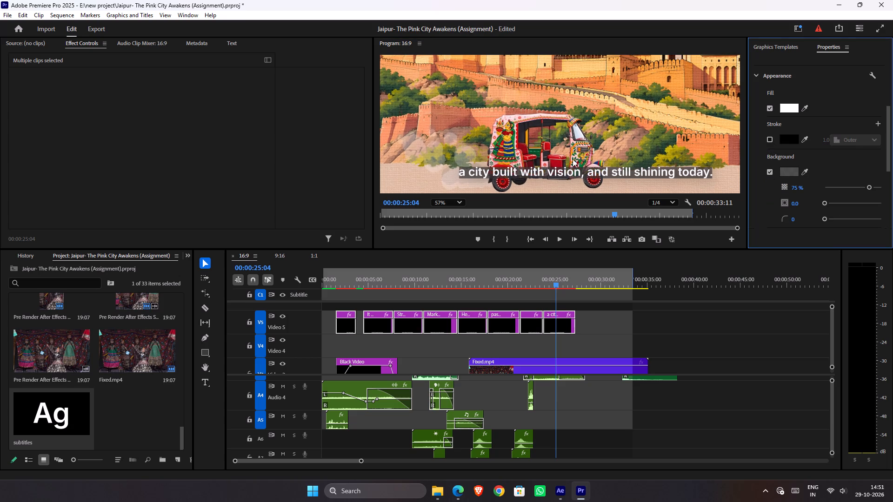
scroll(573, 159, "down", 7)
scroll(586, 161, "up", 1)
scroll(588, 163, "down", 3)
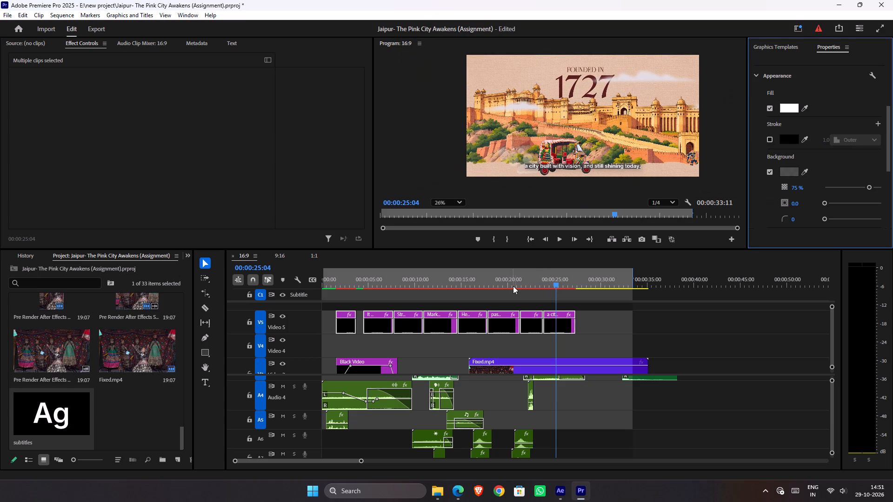
Play back the opening subtitles from about 00:00:02:00 to 00:00:05:18.
left_click_drag(513, 286, 341, 286)
key("space")
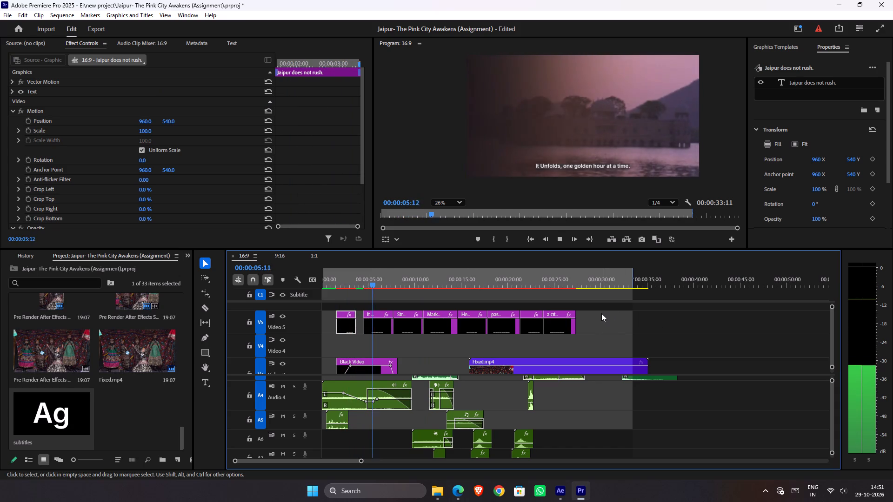
key("space")
Reselect all the subtitle clips on Video 5 and set their background colour to black (000000).
left_click_drag(604, 320, 331, 318)
scroll(868, 158, "down", 2)
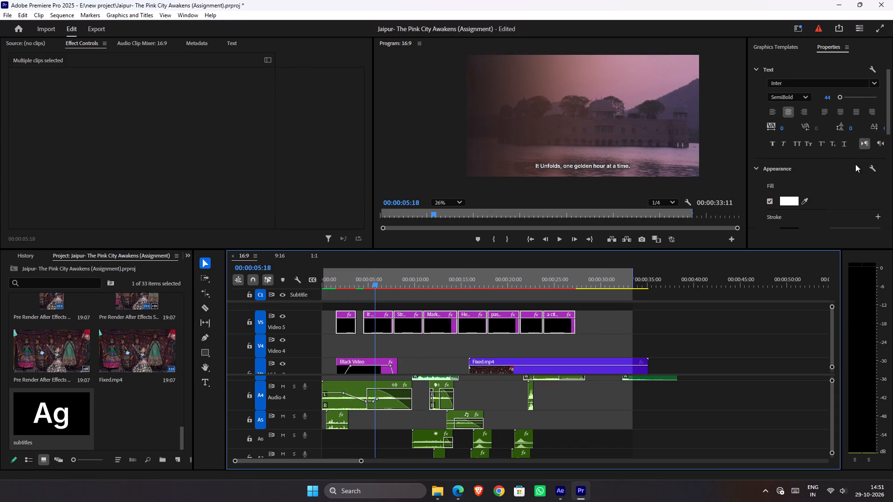
scroll(855, 164, "down", 5)
scroll(786, 192, "down", 3)
left_click(787, 193)
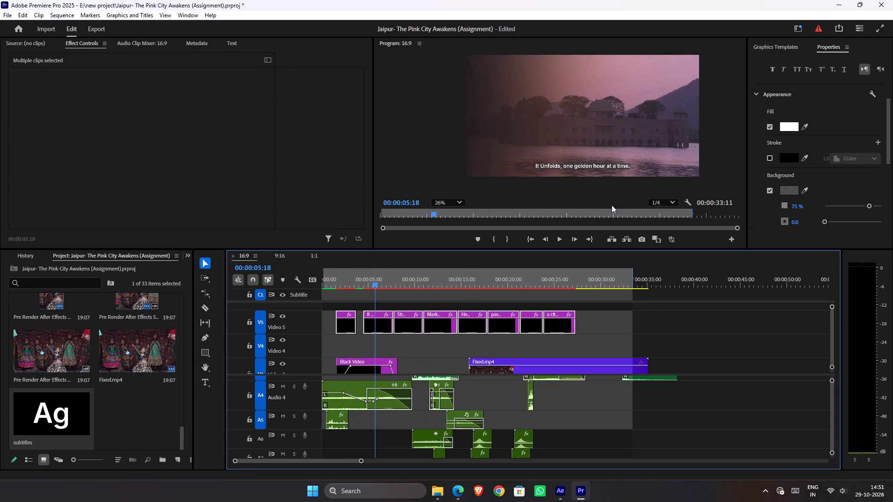
left_click(790, 187)
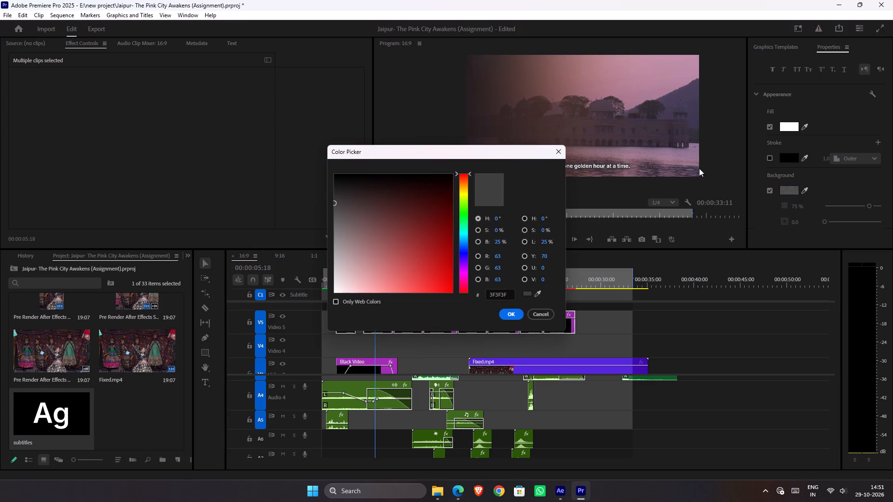
left_click_drag(355, 205, 276, 102)
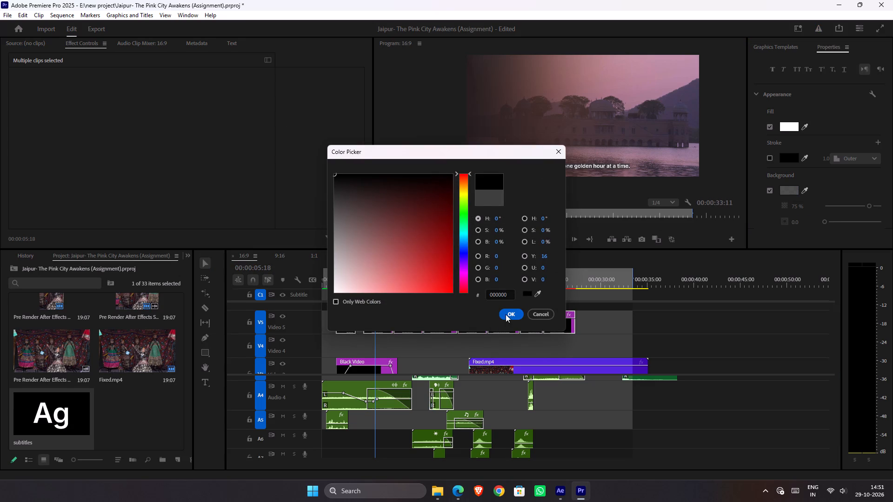
left_click(506, 314)
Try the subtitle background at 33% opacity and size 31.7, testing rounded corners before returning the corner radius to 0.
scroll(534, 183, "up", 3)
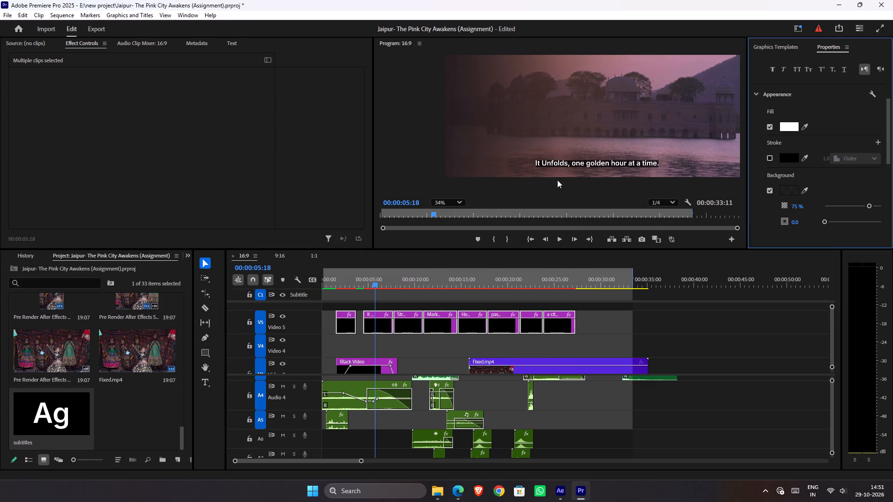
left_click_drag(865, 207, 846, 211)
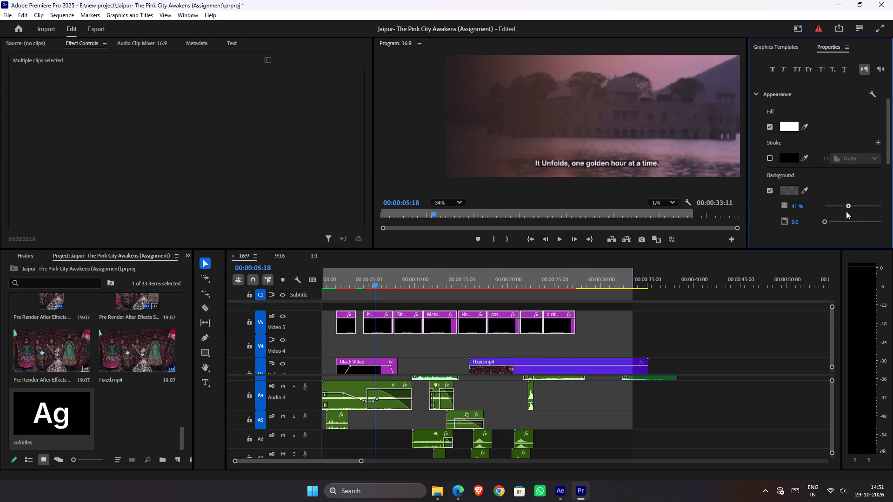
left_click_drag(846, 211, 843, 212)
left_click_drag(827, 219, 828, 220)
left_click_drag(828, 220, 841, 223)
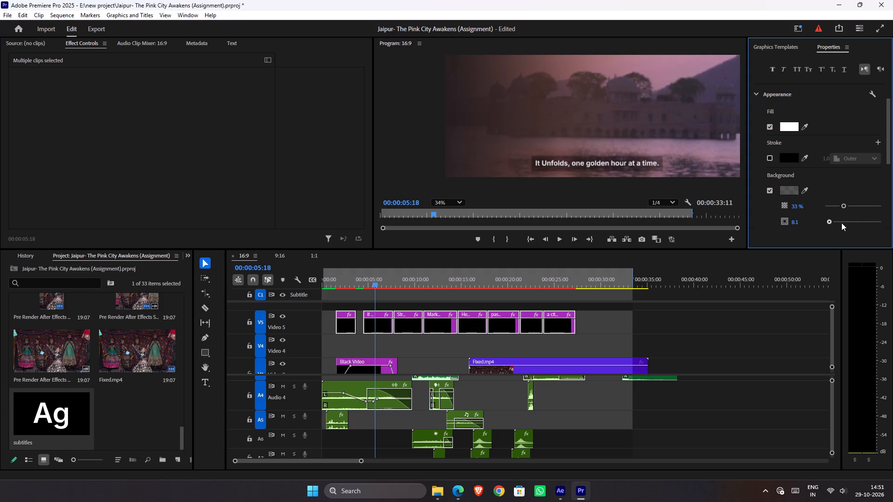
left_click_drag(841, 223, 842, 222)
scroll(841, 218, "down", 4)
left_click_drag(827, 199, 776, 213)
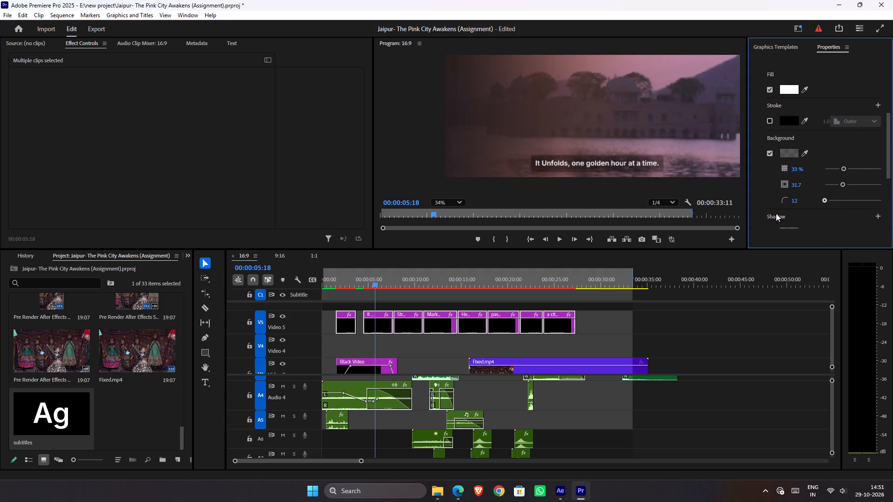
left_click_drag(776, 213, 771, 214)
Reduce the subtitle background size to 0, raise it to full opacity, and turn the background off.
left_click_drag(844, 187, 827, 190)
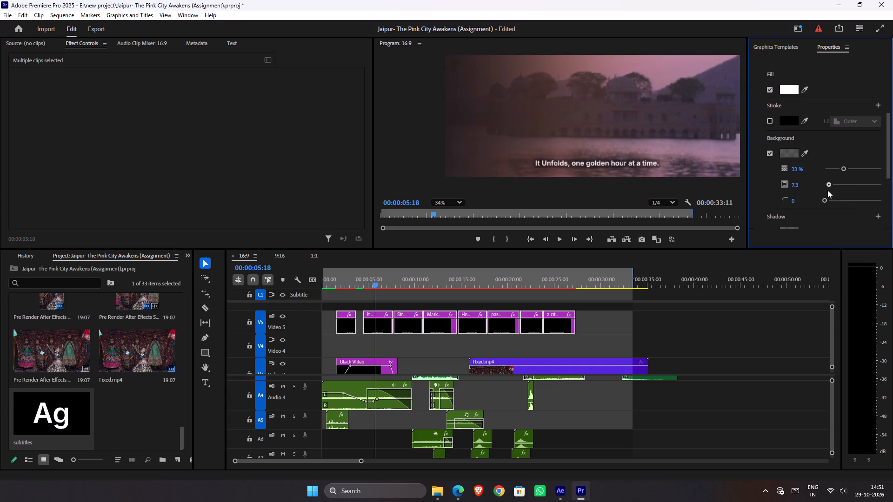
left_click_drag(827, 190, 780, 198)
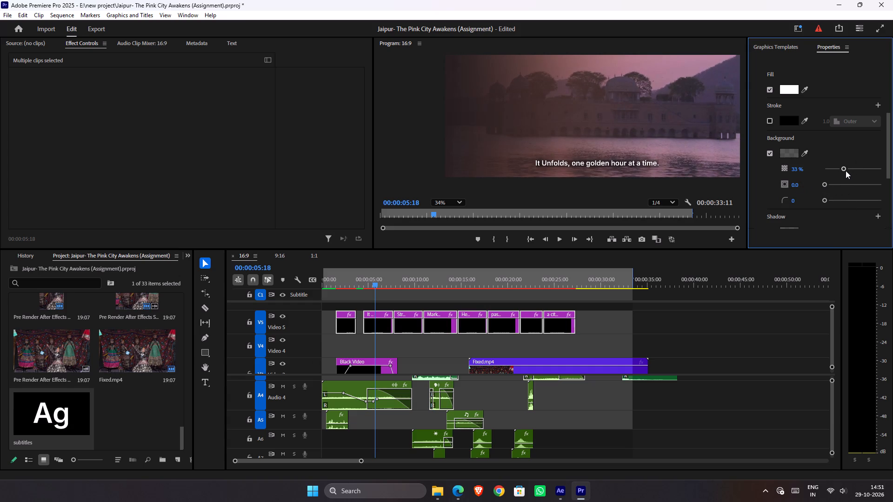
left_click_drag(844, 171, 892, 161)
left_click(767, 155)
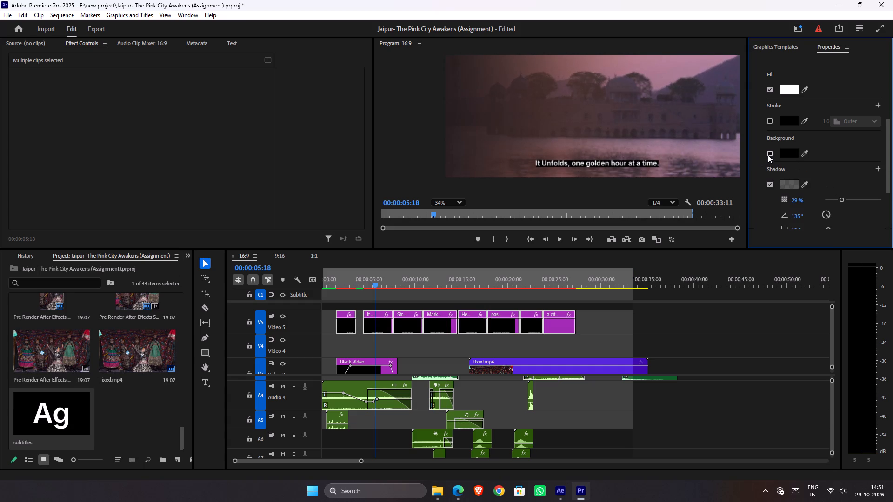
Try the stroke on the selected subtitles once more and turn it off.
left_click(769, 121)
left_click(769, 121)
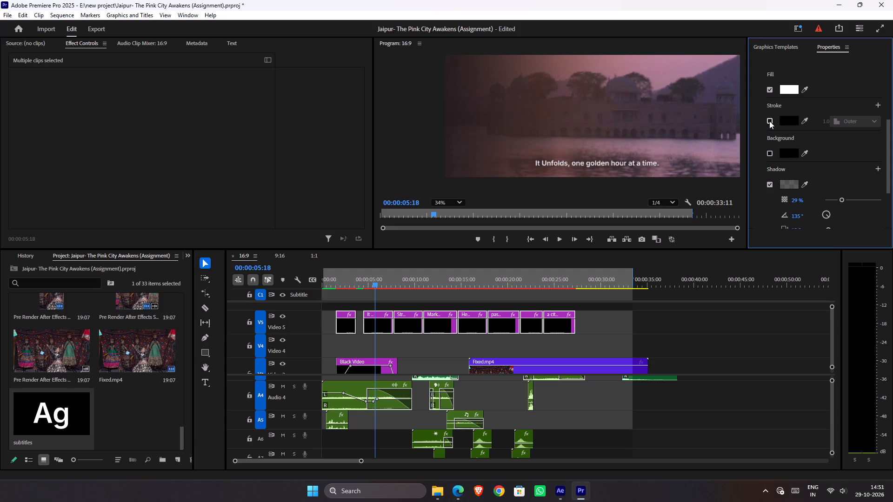
Set the subtitle shadow's angle to 134° and its opacity to 60%.
scroll(826, 212, "down", 4)
scroll(826, 212, "up", 3)
left_click(843, 212)
scroll(842, 212, "down", 3)
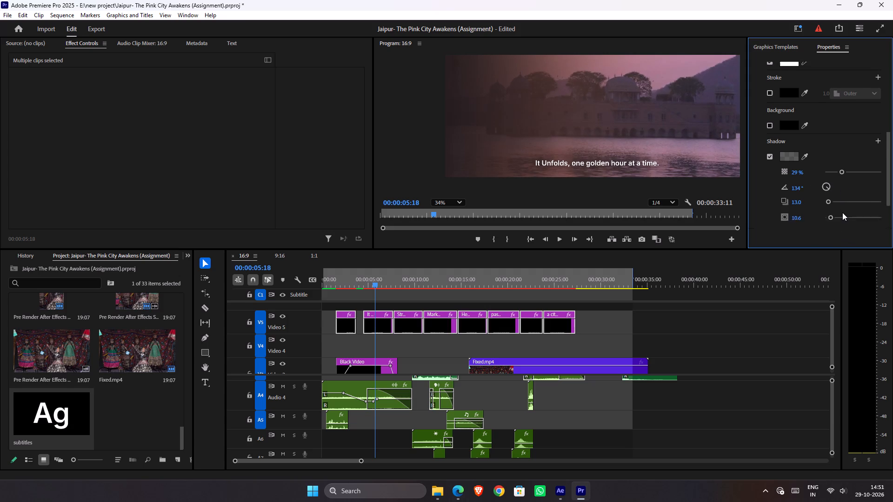
scroll(842, 212, "down", 2)
left_click_drag(841, 153, 858, 155)
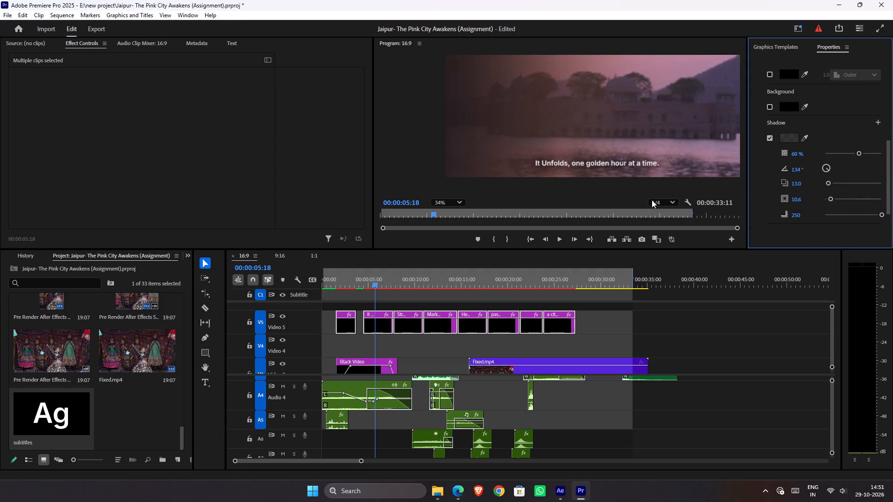
Set the subtitle shadow's distance to 3.3, checking it on the subtitle at about 00:00:25:03.
scroll(627, 159, "up", 5)
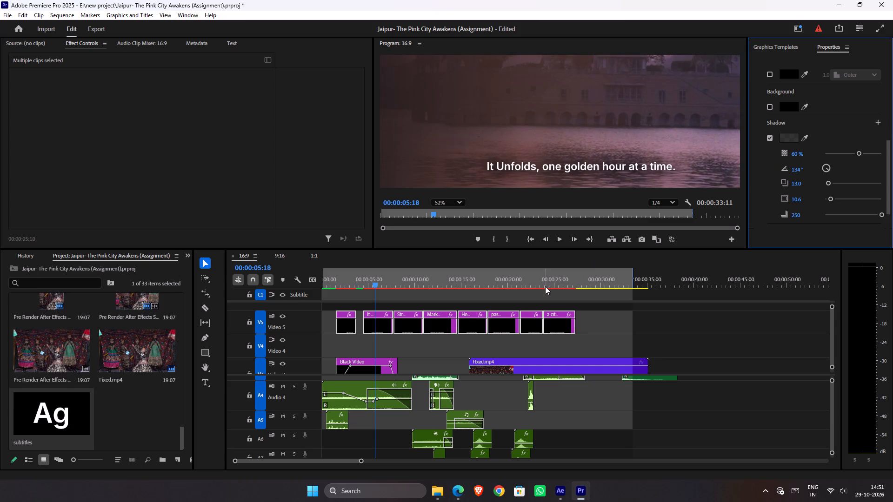
left_click(556, 284)
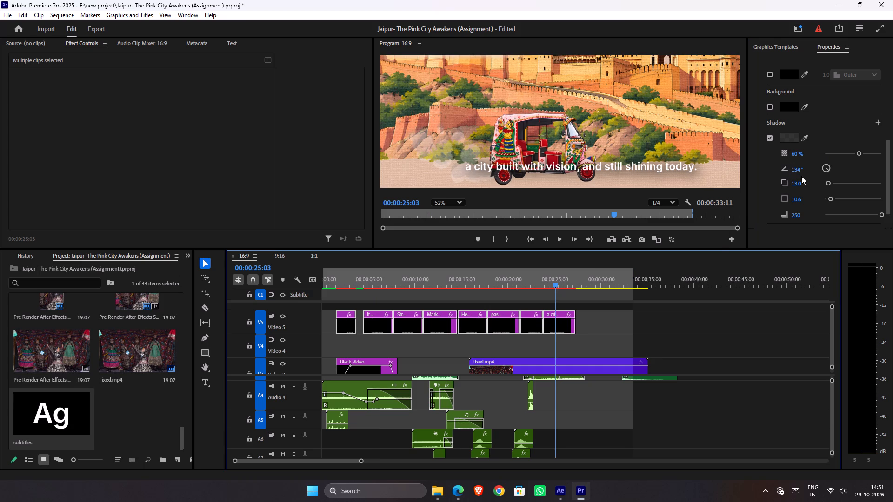
left_click_drag(829, 185, 835, 185)
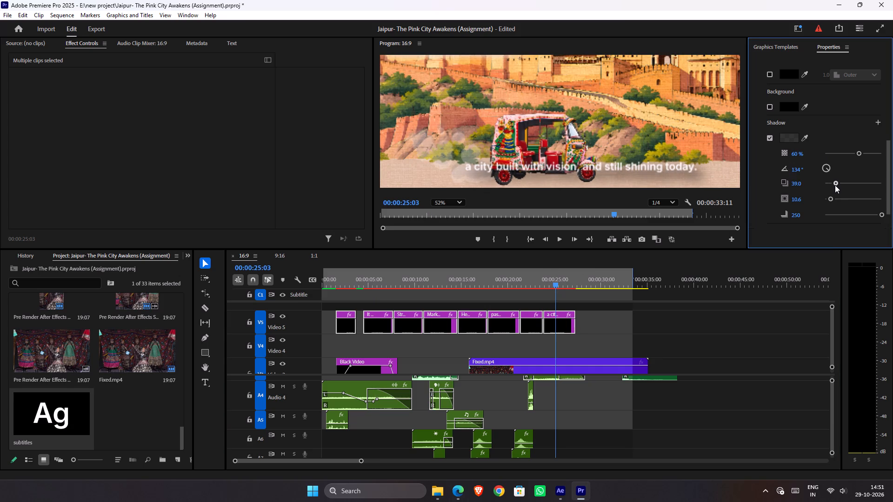
left_click_drag(835, 185, 828, 188)
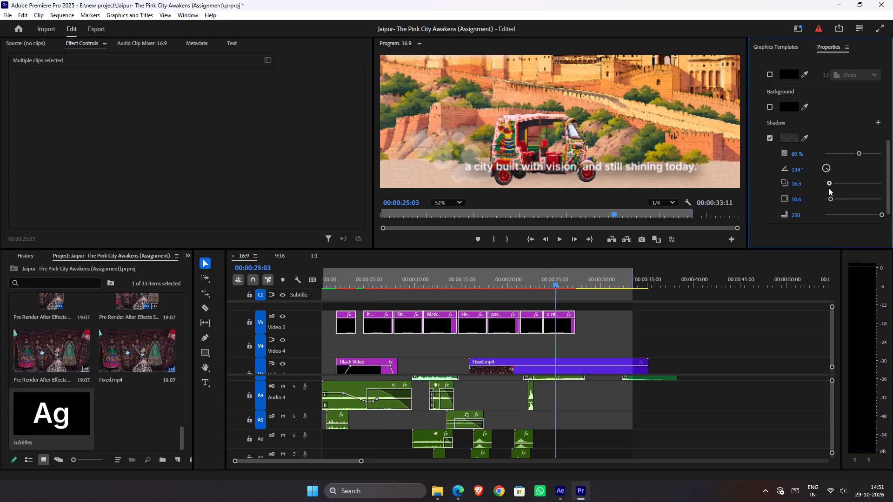
left_click_drag(828, 188, 825, 187)
Set the subtitle shadow's blur to 33 and its size to 4.1.
left_click_drag(831, 198, 840, 198)
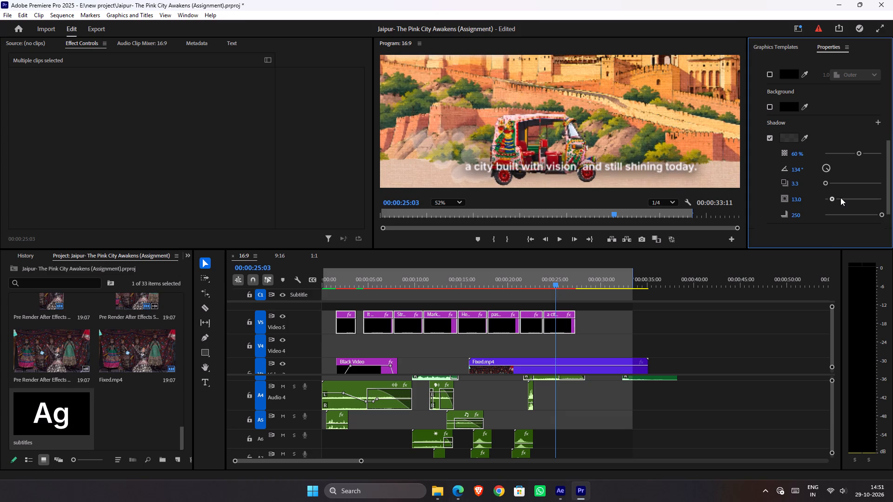
left_click_drag(840, 198, 850, 198)
left_click_drag(853, 212, 830, 214)
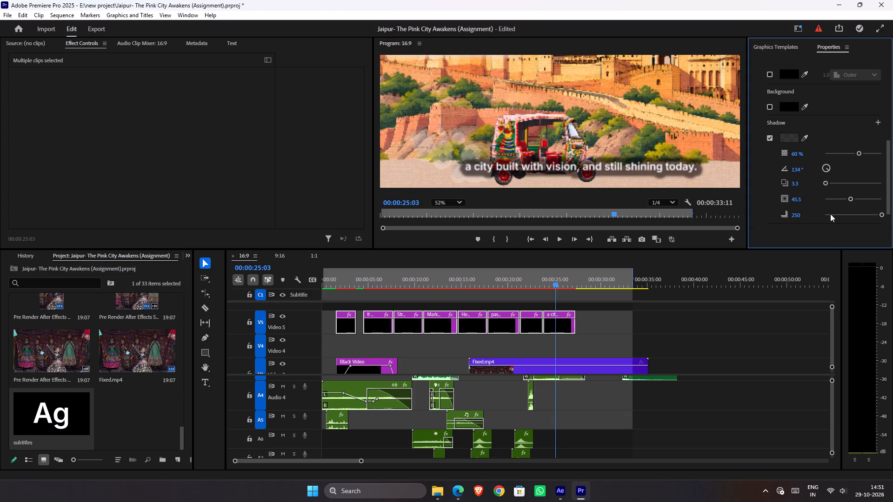
left_click_drag(830, 214, 832, 205)
left_click_drag(847, 198, 826, 205)
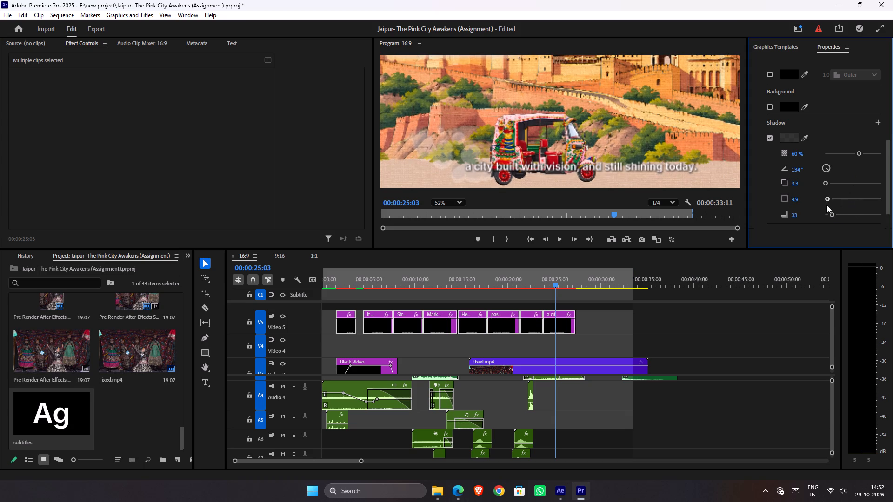
left_click_drag(826, 205, 826, 206)
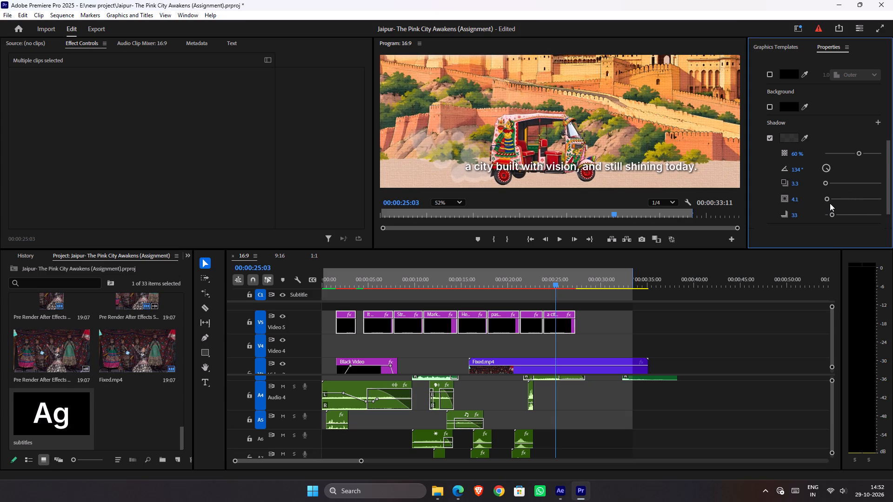
Set the selected subtitles' shadow opacity to 47%, checking it on the subtitle at about 00:00:25:03.
left_click_drag(856, 155, 855, 155)
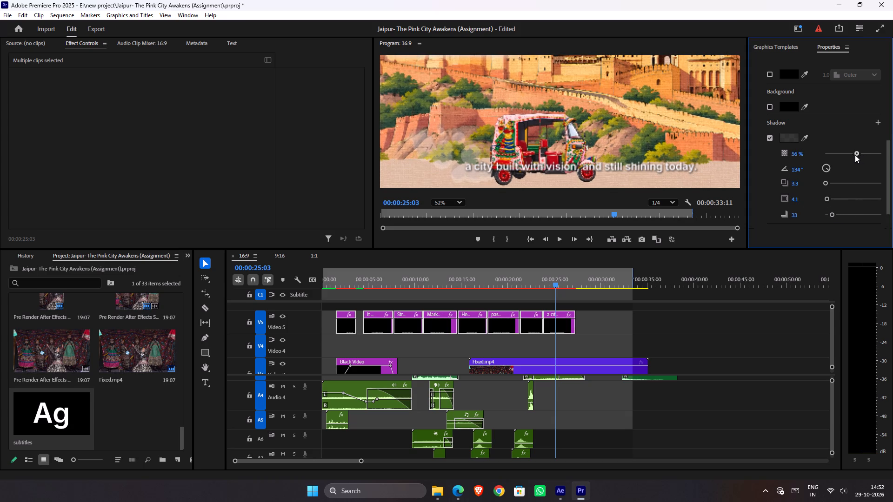
left_click_drag(855, 155, 851, 155)
scroll(620, 170, "down", 6)
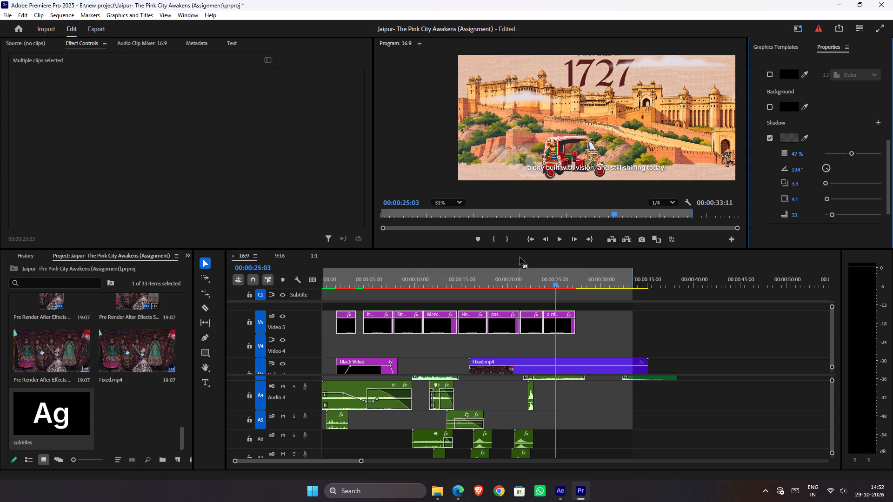
scroll(596, 166, "up", 6)
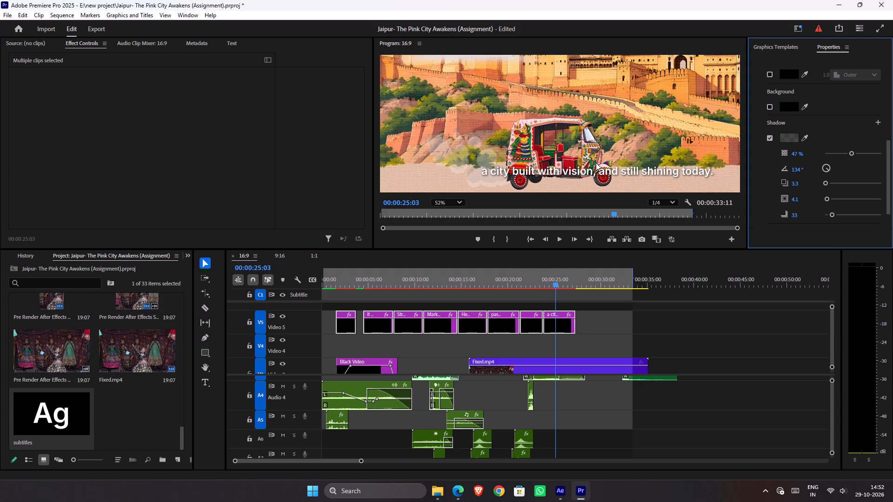
Check the shadow on the "Jaipur does not rush." subtitle at about 00:00:02:16 and save the project.
left_click_drag(489, 283, 347, 304)
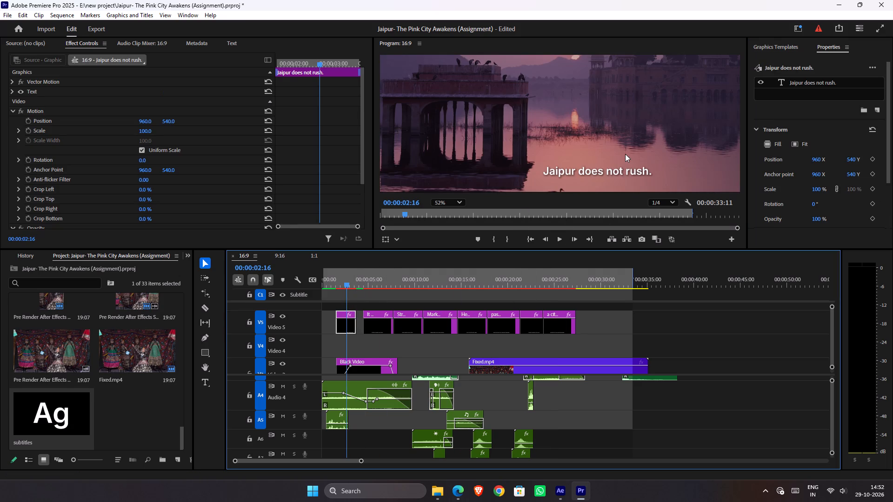
scroll(625, 154, "down", 9)
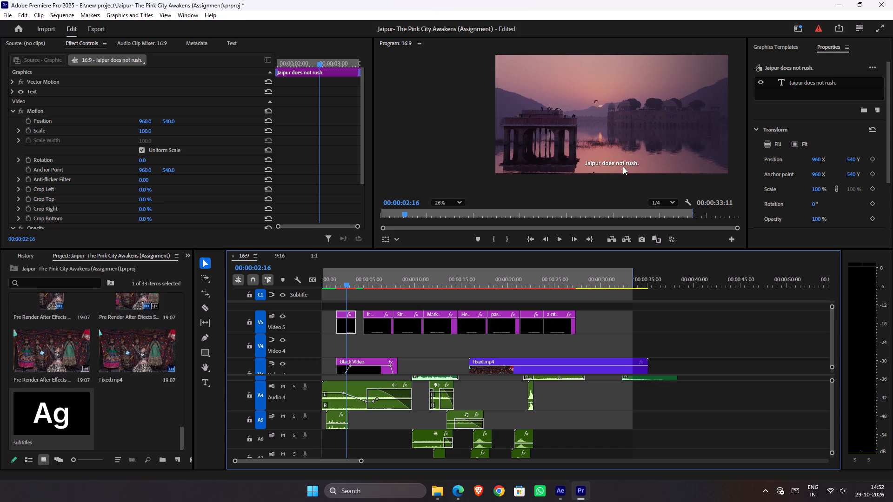
scroll(623, 166, "down", 1)
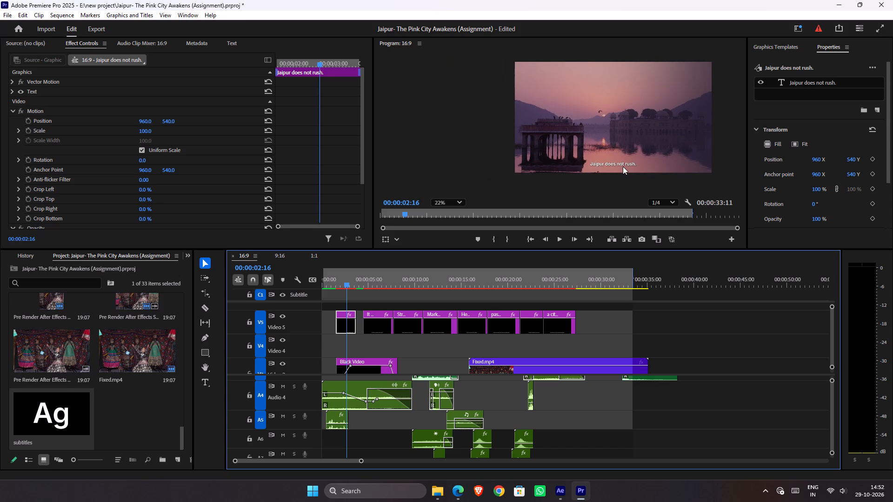
key("ctrl+s")
Deselect the subtitle and target audio tracks A6 to A10 in the 16:9 sequence.
left_click(370, 343)
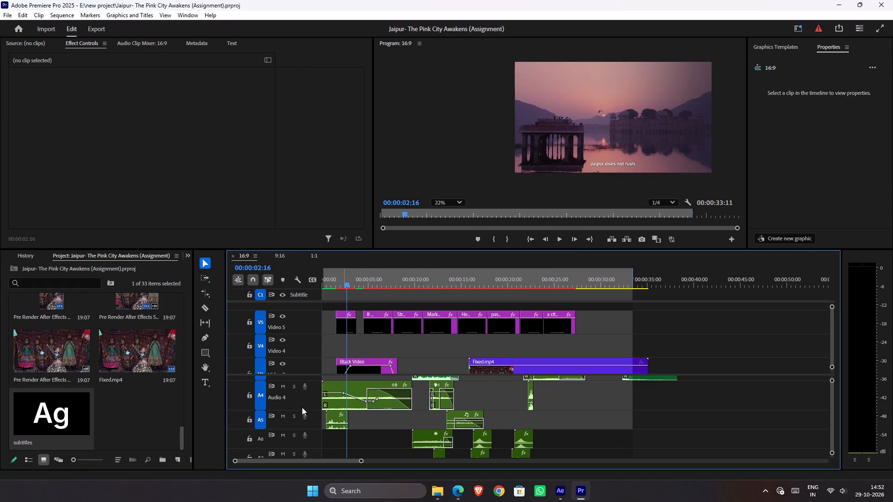
scroll(300, 427, "down", 5, "ctrl")
left_click_drag(260, 398, 257, 410)
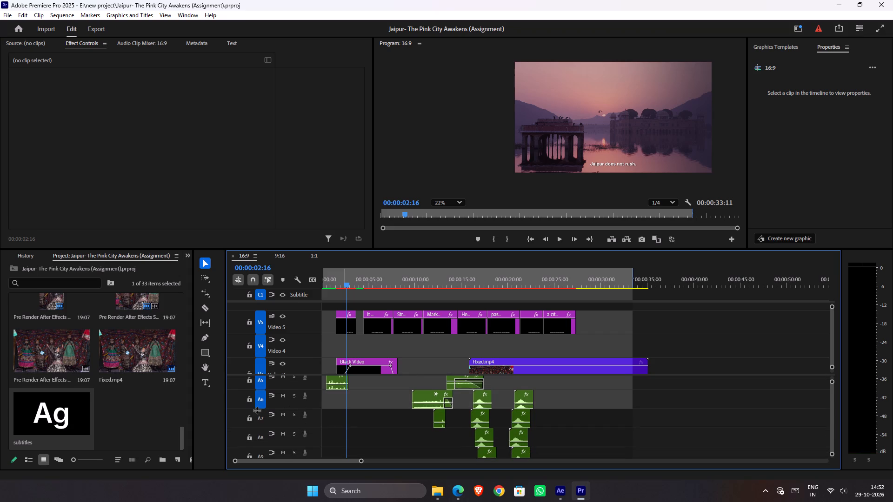
left_click_drag(257, 410, 258, 419)
left_click_drag(261, 416, 262, 434)
left_click(263, 439)
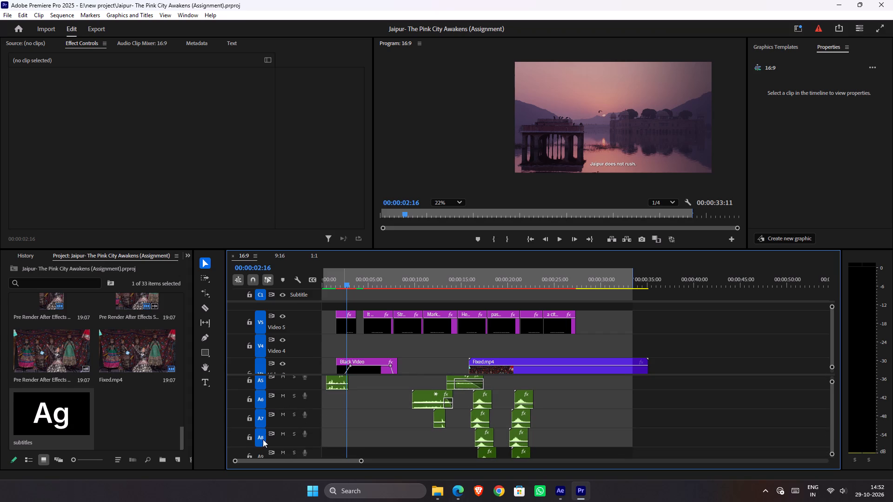
left_click(262, 452)
scroll(290, 434, "down", 6, "ctrl")
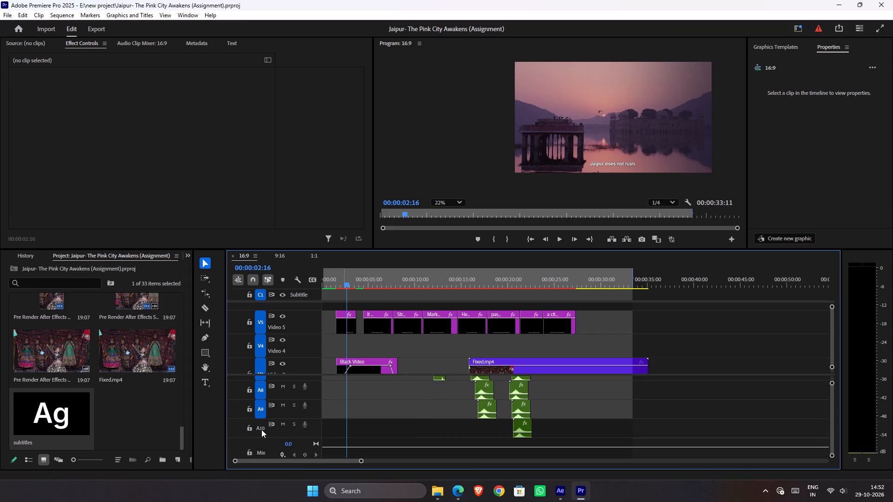
left_click(260, 429)
scroll(301, 436, "down", 4, "ctrl")
Look through the 16:9 sequence's tracks and the media items in the project.
scroll(303, 437, "up", 12, "ctrl")
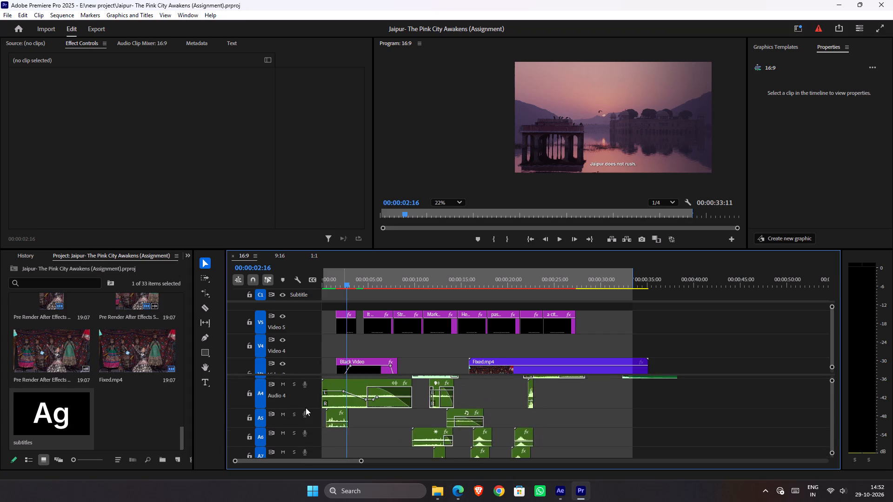
scroll(306, 408, "up", 8, "ctrl")
scroll(314, 390, "down", 2, "ctrl")
scroll(314, 390, "up", 11, "ctrl")
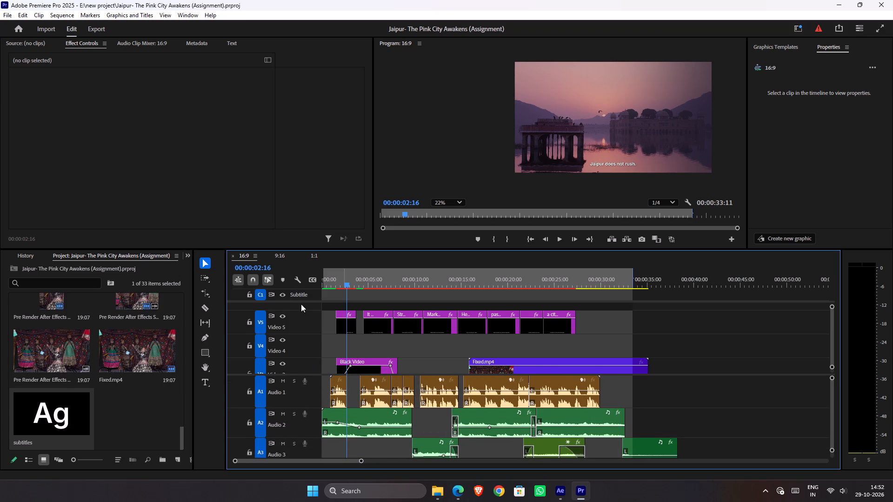
scroll(304, 331, "up", 4, "ctrl")
scroll(305, 331, "down", 1, "ctrl")
scroll(307, 328, "up", 5, "ctrl")
scroll(130, 415, "up", 9)
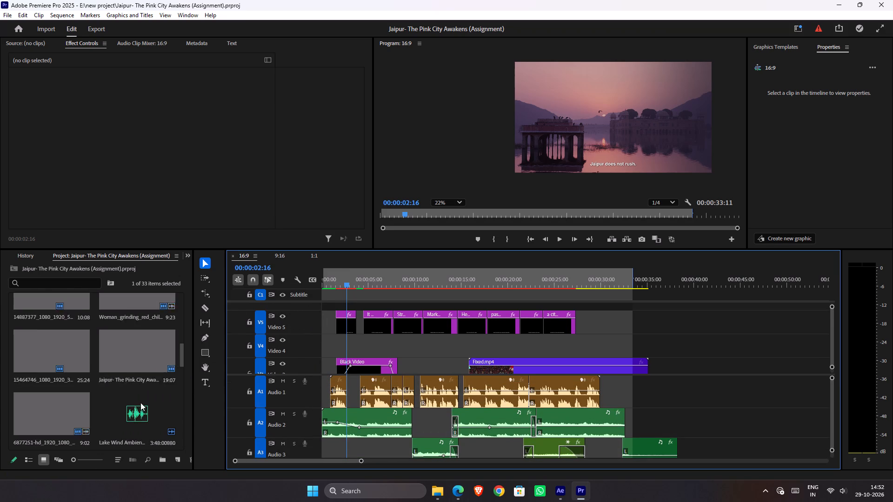
scroll(140, 403, "up", 2)
scroll(140, 403, "down", 1)
scroll(140, 403, "up", 1)
scroll(193, 335, "up", 4)
scroll(193, 335, "down", 1)
scroll(193, 335, "up", 2)
left_click_drag(180, 333, 182, 296)
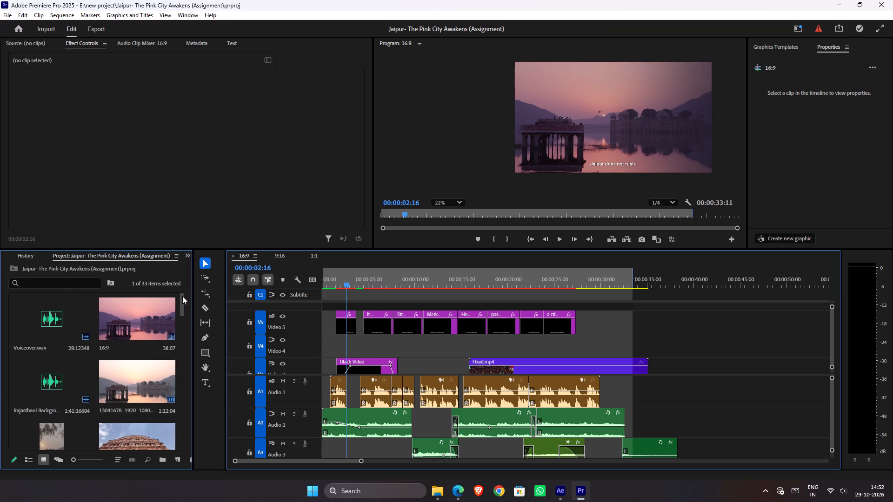
left_click_drag(182, 296, 172, 318)
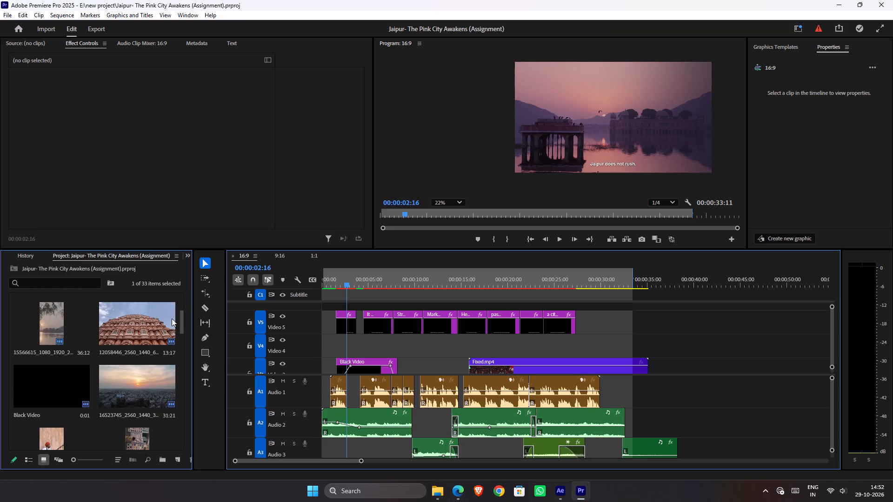
left_click_drag(172, 318, 170, 331)
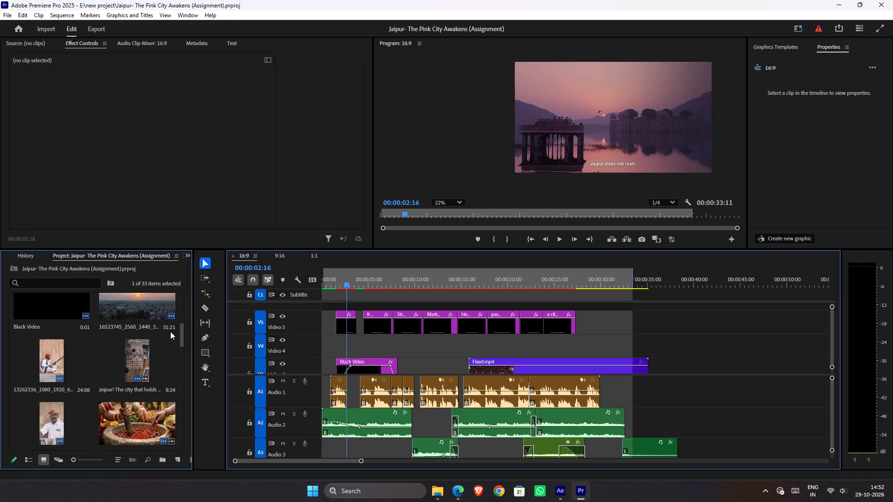
left_click_drag(170, 331, 171, 452)
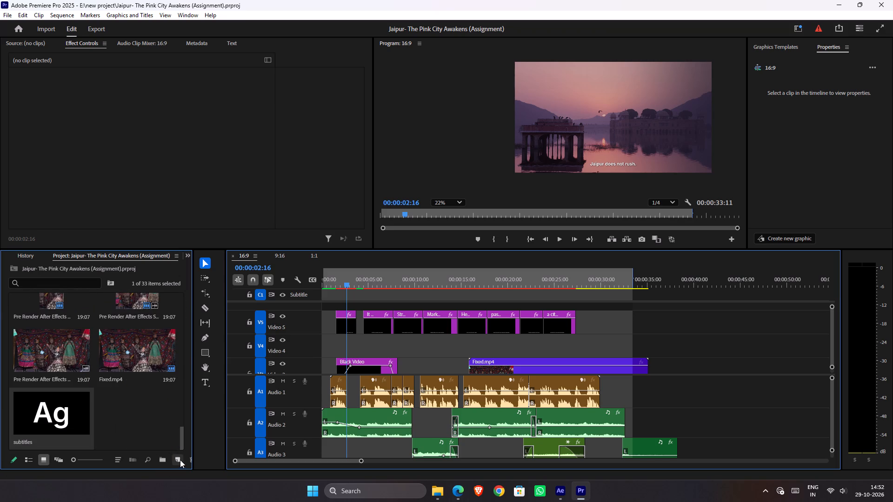
Create a 1920 × 1080 adjustment layer with a 24.00 fps timebase and square pixels.
left_click(180, 460)
left_click(193, 387)
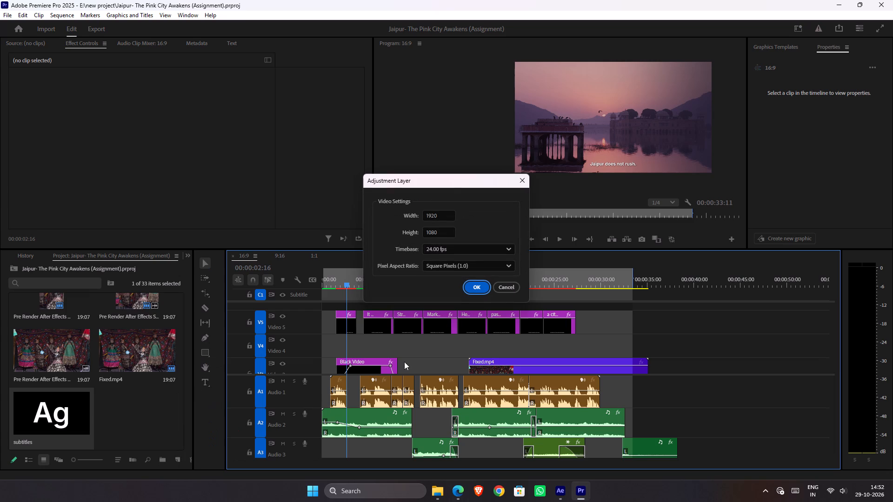
left_click(480, 282)
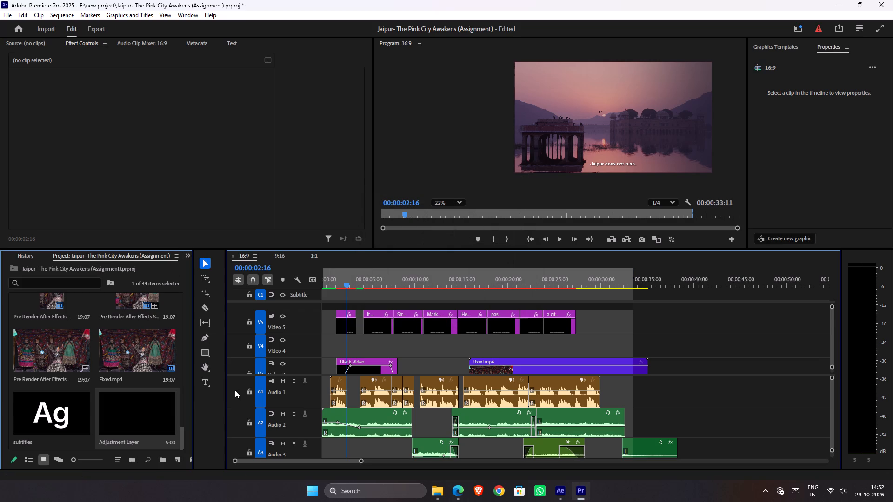
Place the adjustment layer on V6 at the sequence's start, extend it to the out point, and save the project.
left_click_drag(150, 407, 314, 306)
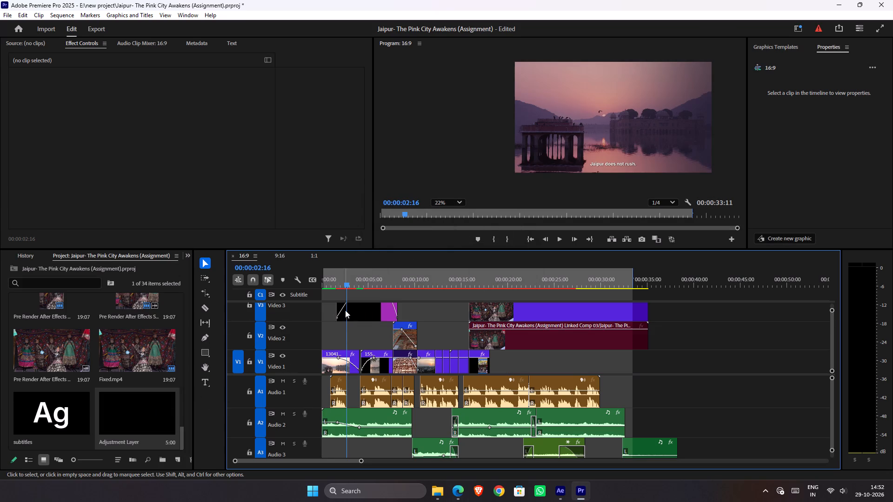
scroll(376, 337, "up", 11, "ctrl")
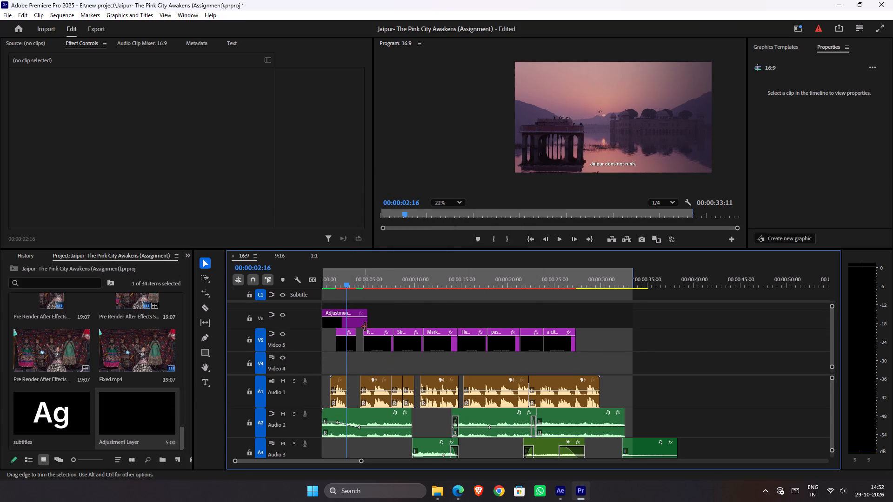
left_click_drag(367, 323, 620, 317)
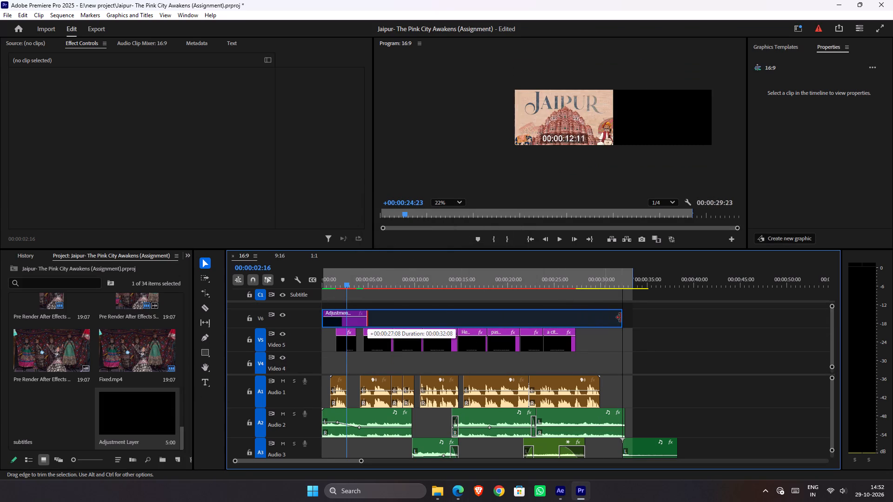
left_click_drag(620, 317, 631, 317)
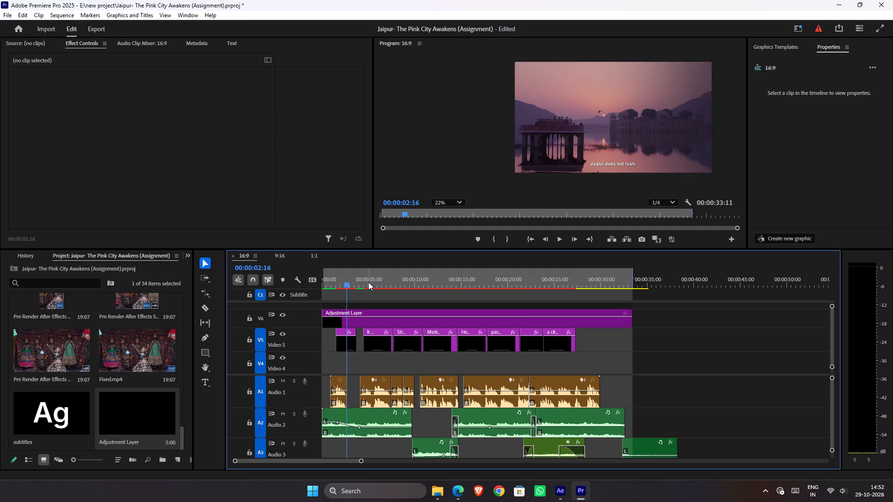
key("ctrl+s")
Set the adjustment layer's Crop Bottom to 20%.
left_click(373, 323)
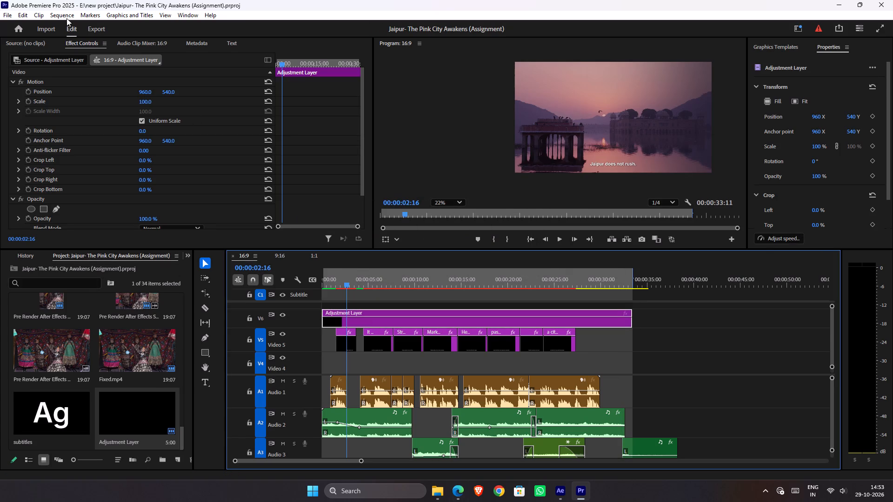
scroll(63, 138, "down", 16)
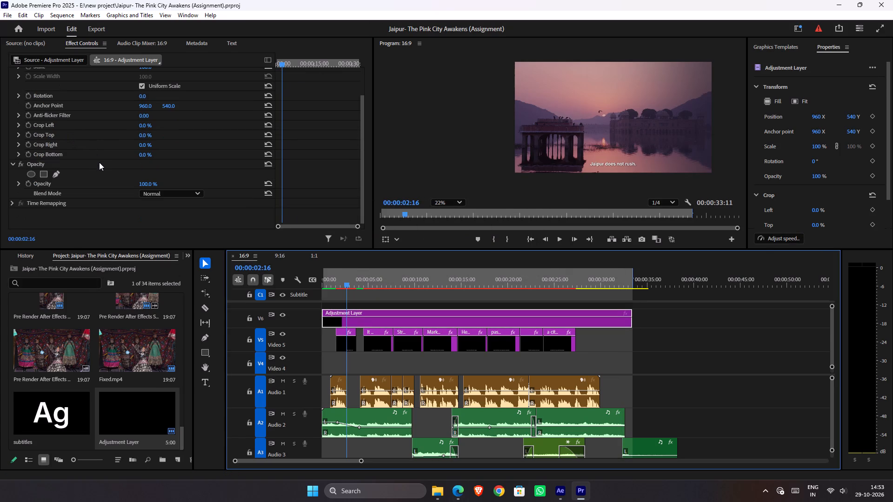
left_click(146, 152)
key("Up")
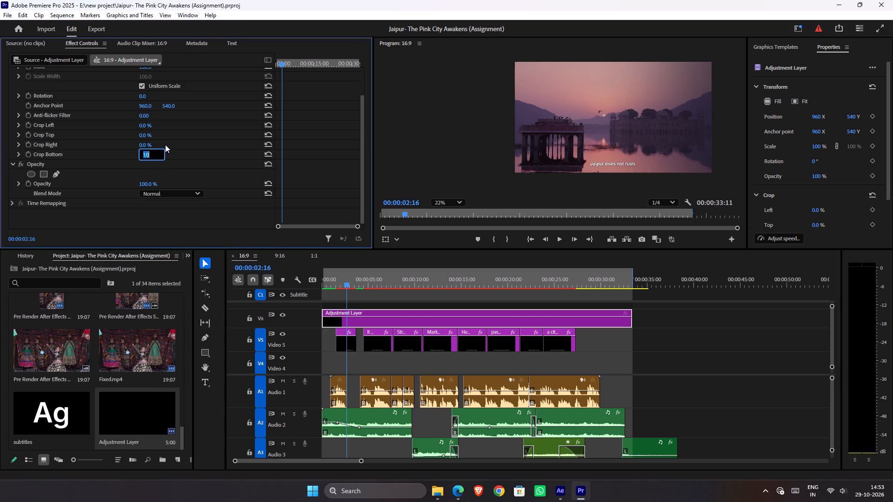
key("Up")
key("Up")
key("Up")
key("Up")
key("Up")
key("Up")
key("Up")
key("Up")
key("Up")
key("Up")
key("Up")
key("Up")
key("Up")
key("Up")
key("Up")
key("Up")
key("Up")
key("Up")
key("Up")
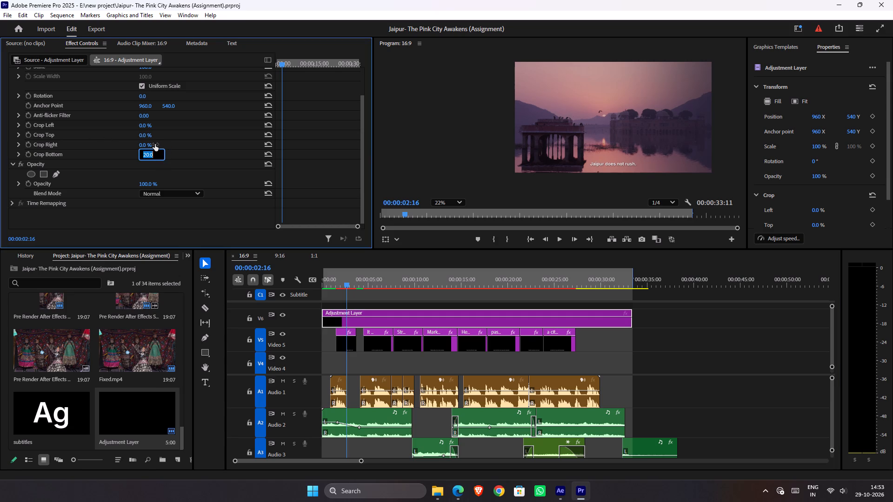
left_click(167, 168)
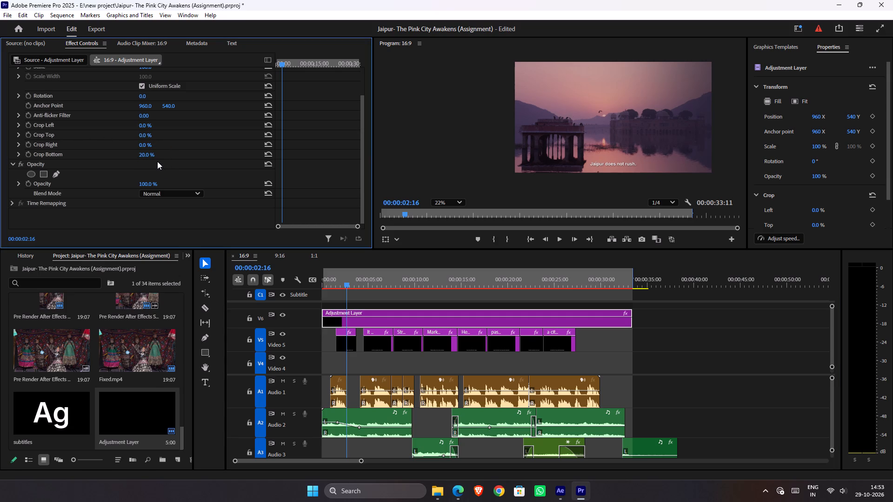
Adjust the adjustment layer's Crop Top, ending at 1%.
left_click_drag(140, 136, 146, 136)
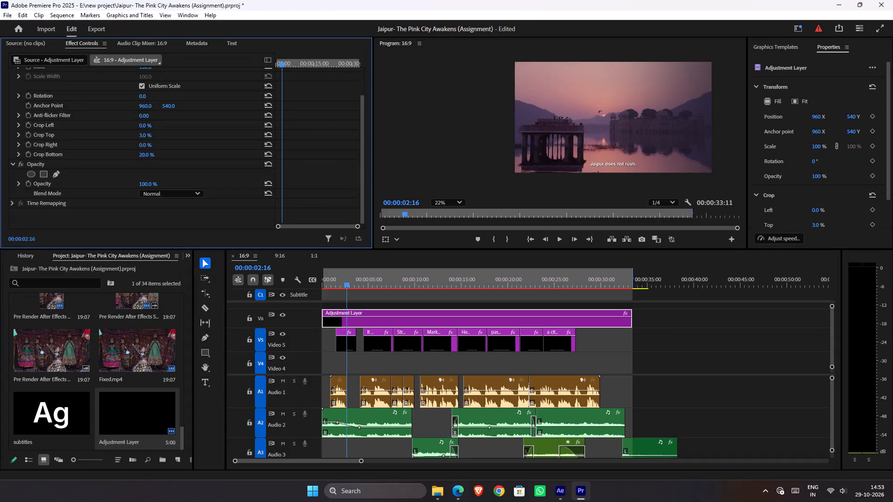
left_click_drag(146, 136, 226, 125)
left_click_drag(145, 134, 96, 135)
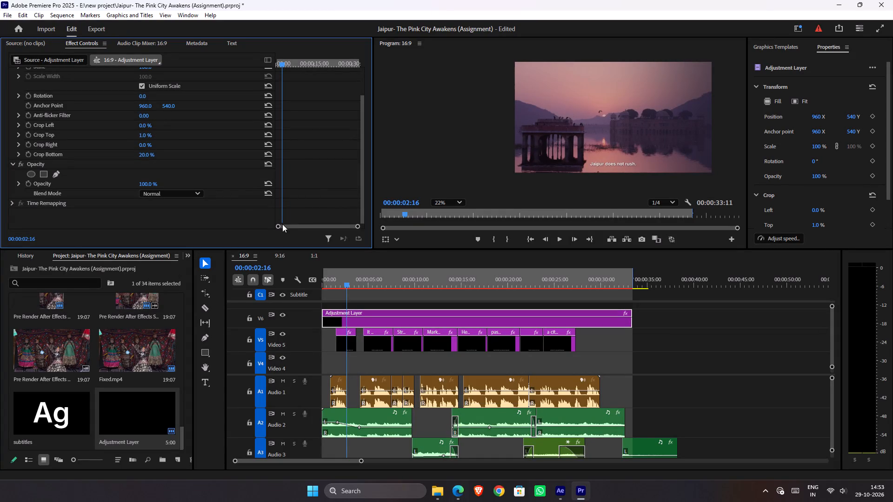
Target video track V6 and select the adjustment layer on it.
left_click(257, 322)
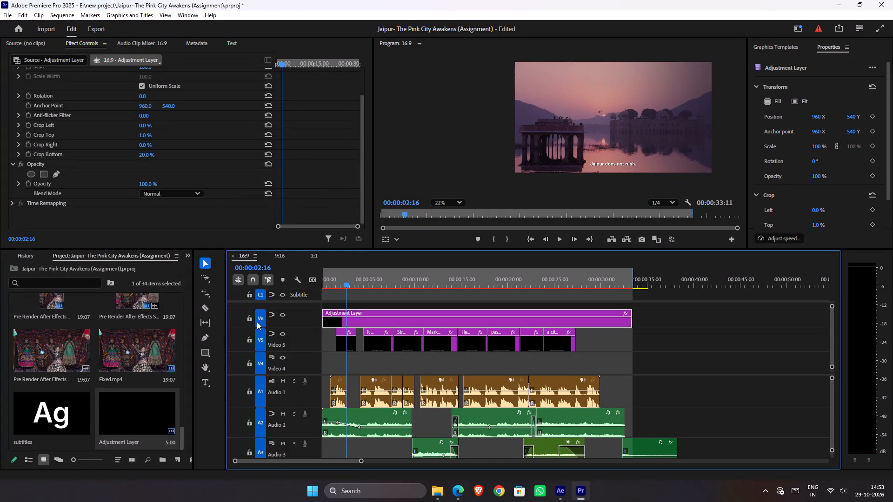
scroll(38, 132, "up", 2)
scroll(42, 128, "down", 1)
scroll(33, 120, "up", 1)
scroll(87, 126, "up", 5)
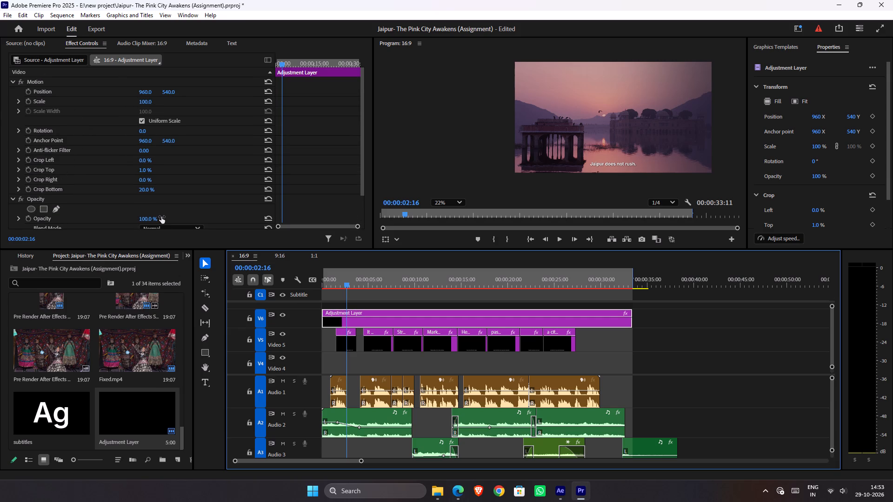
left_click(332, 322)
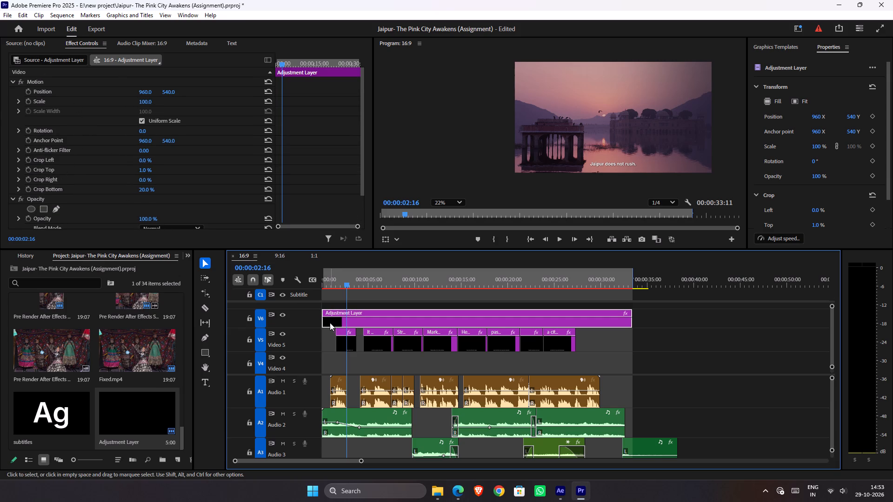
Delete the adjustment layer from track V6 and remove its source item from the project.
key("Delete")
left_click(145, 426)
key("Delete")
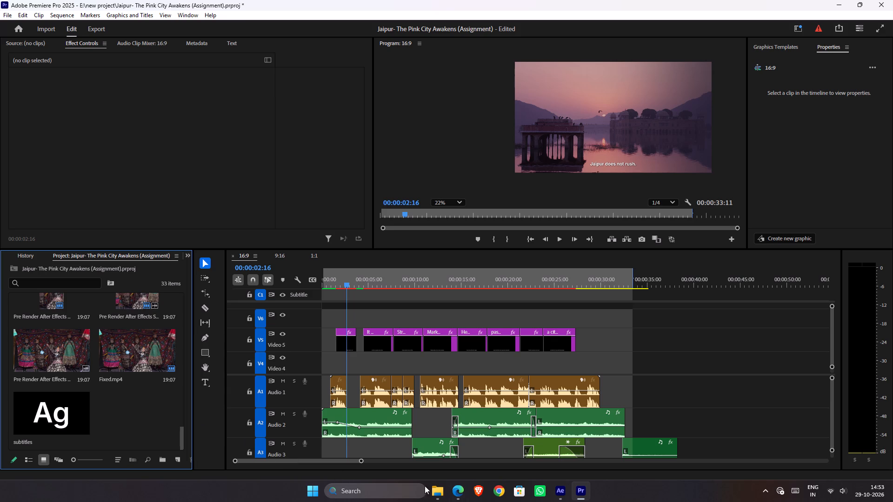
Switch to File Explorer and browse drive E to the Copied_Bhulio na edit folder inside Last 5 > Bh.
left_click(443, 496)
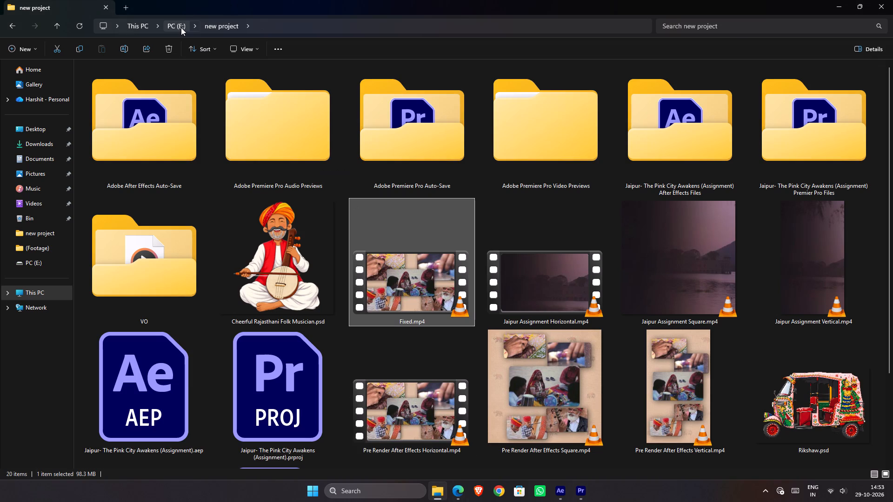
left_click(181, 27)
scroll(196, 258, "down", 1)
left_click(127, 269)
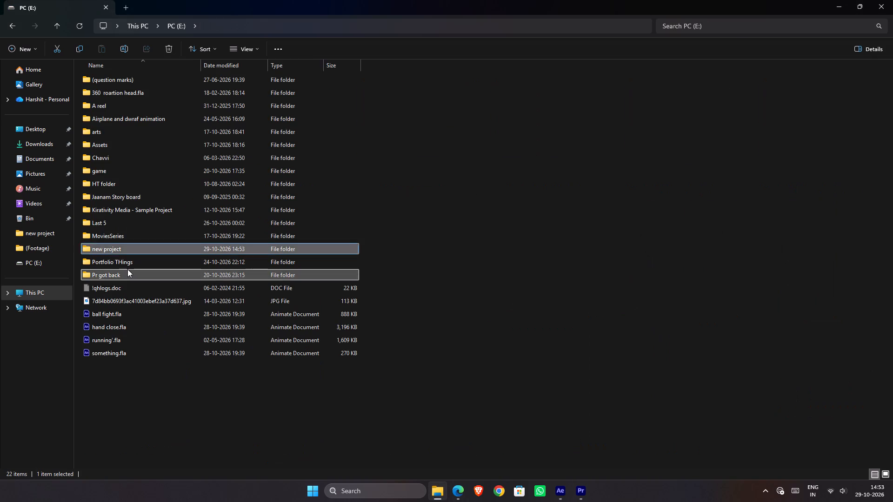
double_click(127, 269)
key("BackSpace")
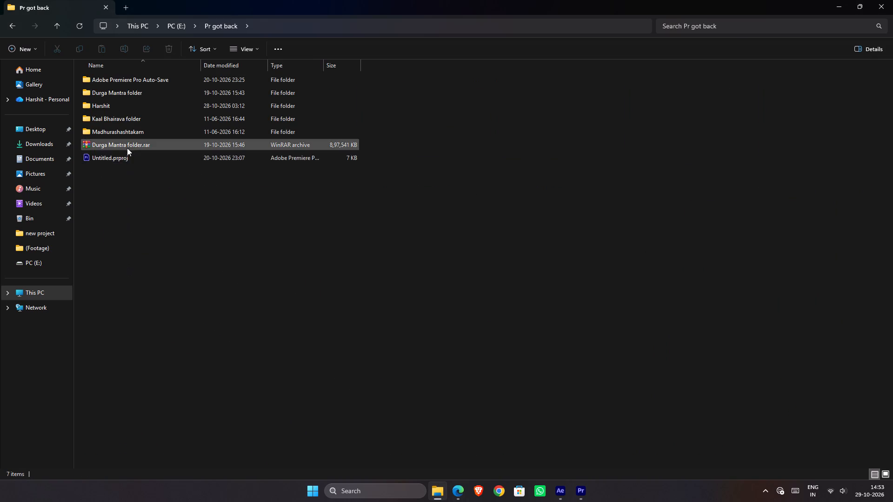
double_click(128, 259)
key("BackSpace")
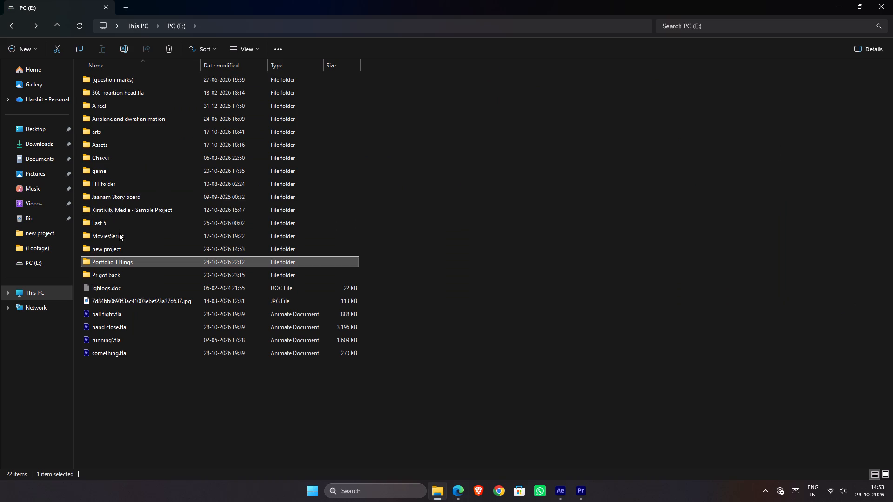
left_click(118, 216)
double_click(118, 218)
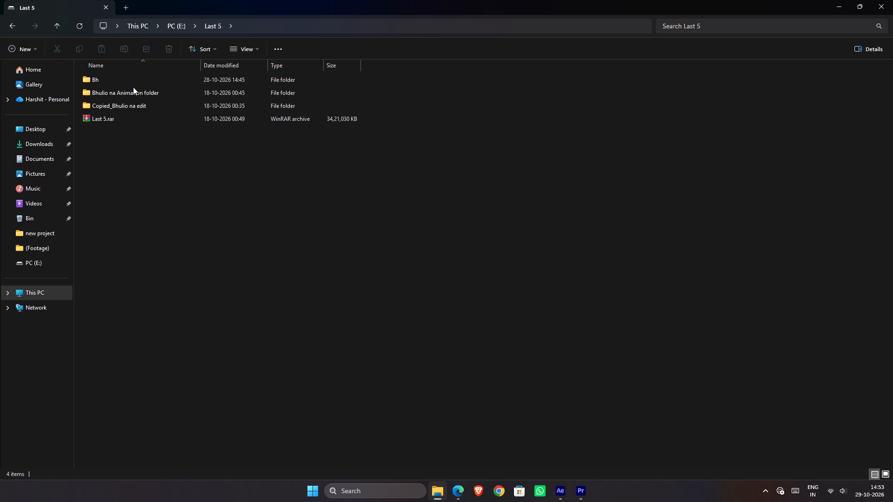
left_click(133, 85)
double_click(133, 82)
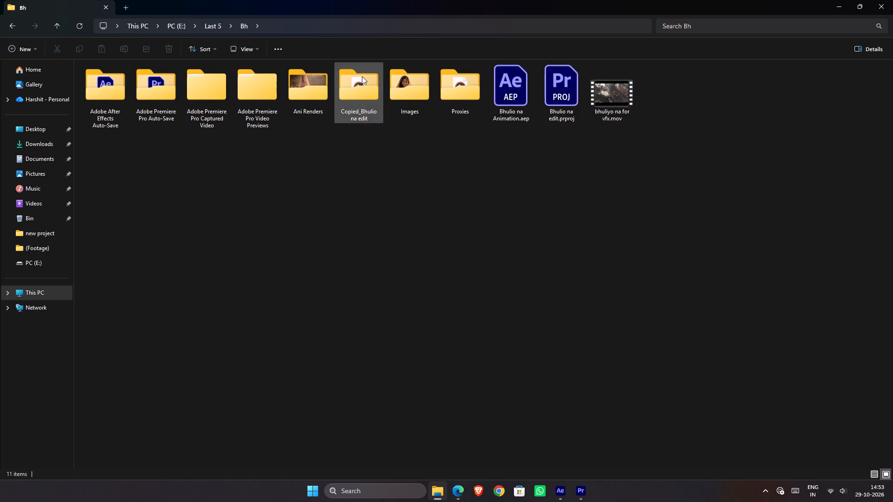
left_click(317, 107)
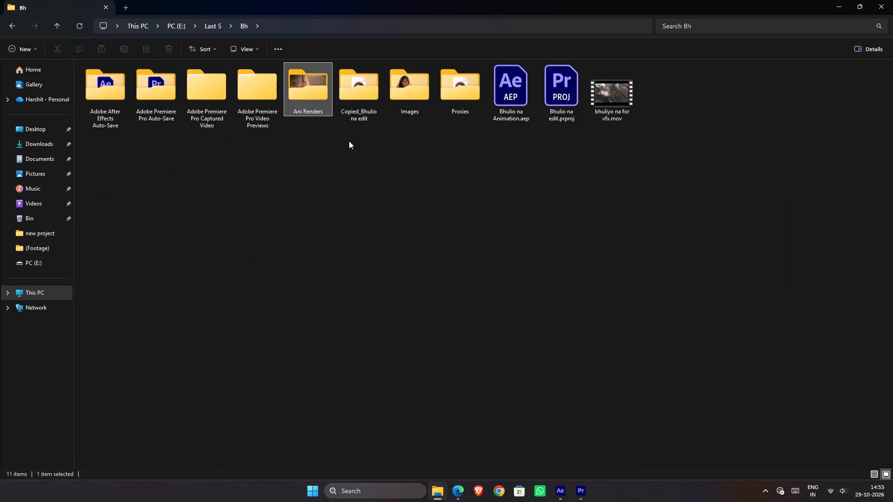
key("BackSpace")
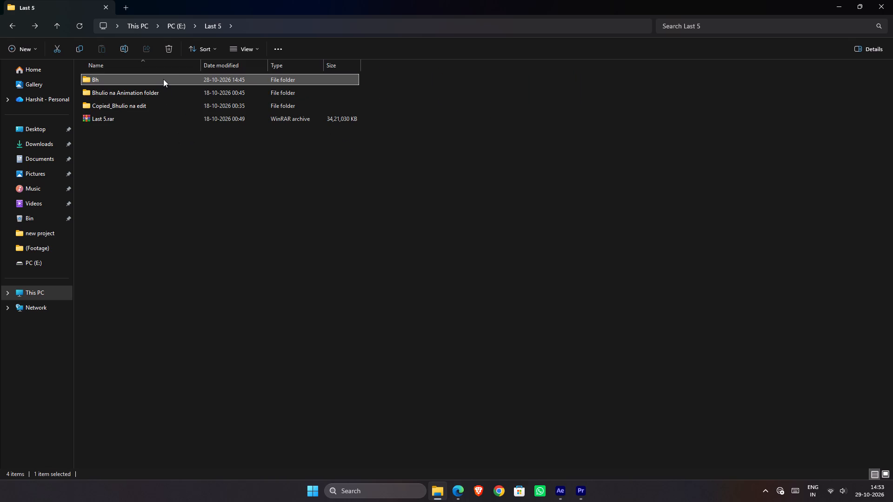
double_click(163, 79)
double_click(379, 111)
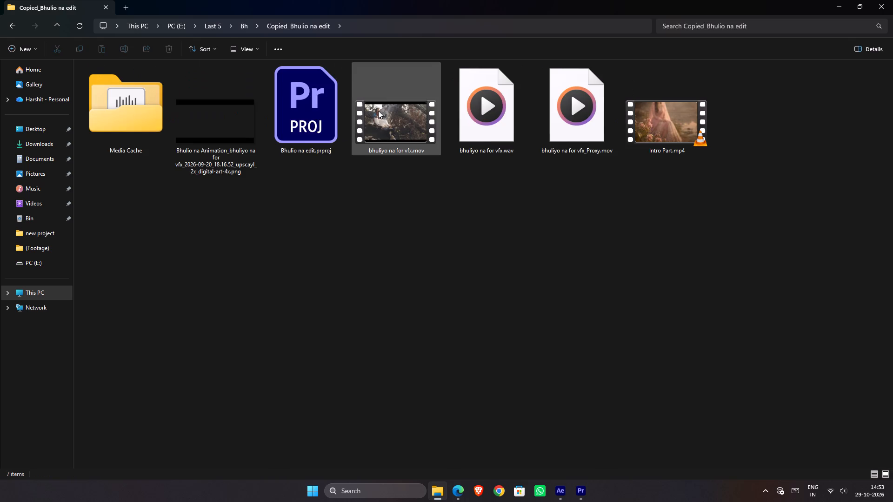
Add the Bhulio na Animation black-bars PNG to V6 at the sequence's start, extend it to the out point at 00:00:33:11, and save.
left_click_drag(206, 135, 373, 351)
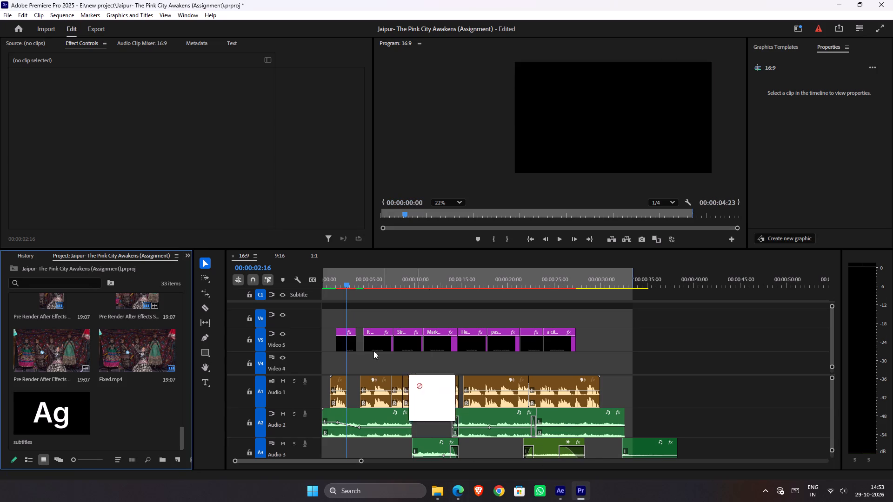
left_click_drag(373, 351, 294, 318)
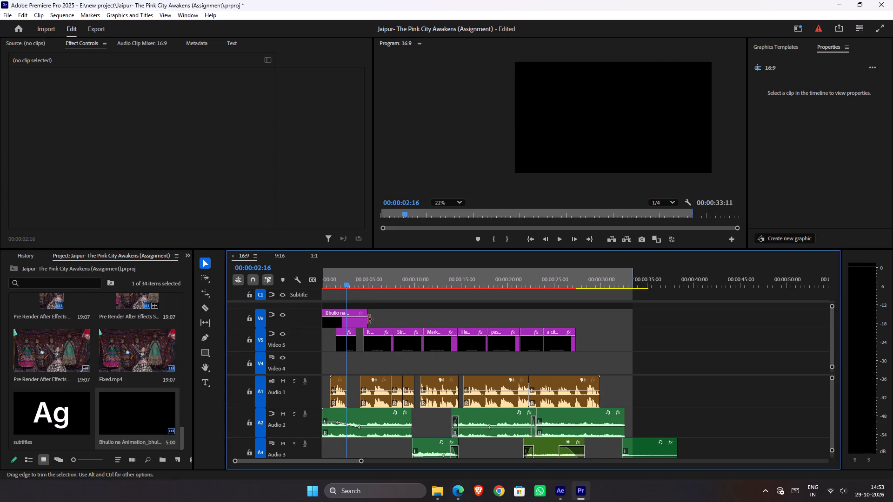
left_click_drag(369, 316, 492, 323)
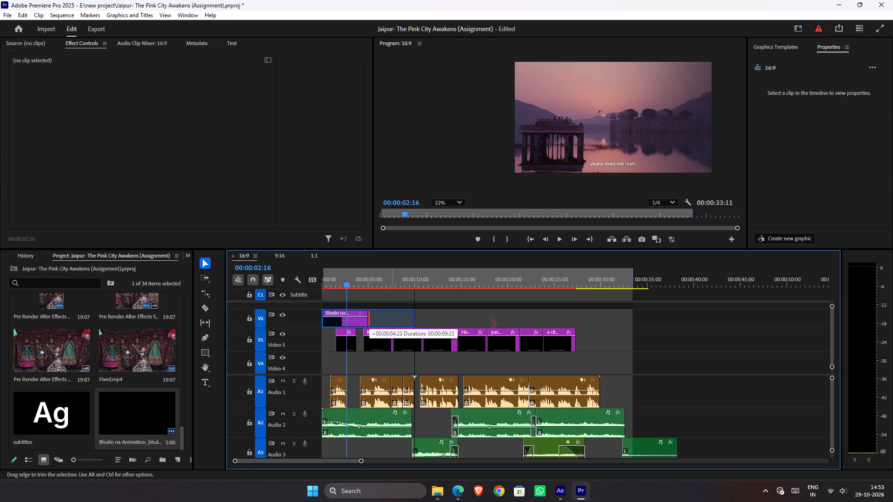
left_click_drag(492, 323, 631, 329)
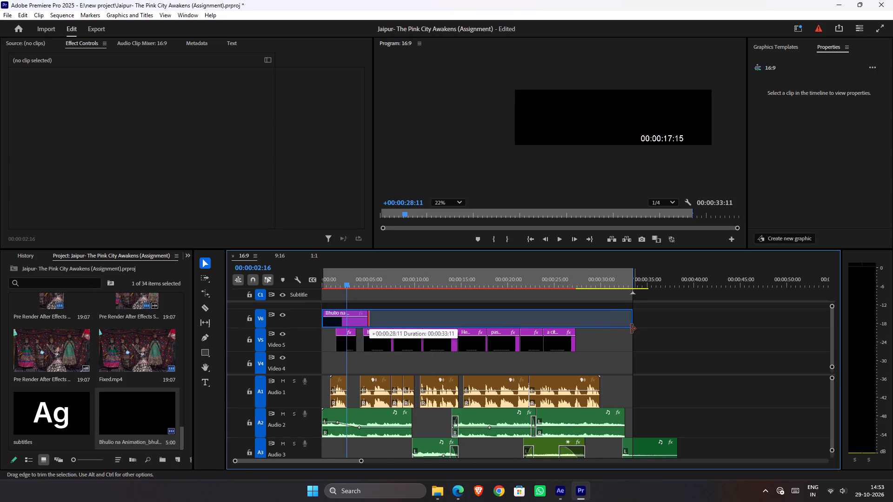
left_click_drag(631, 329, 635, 330)
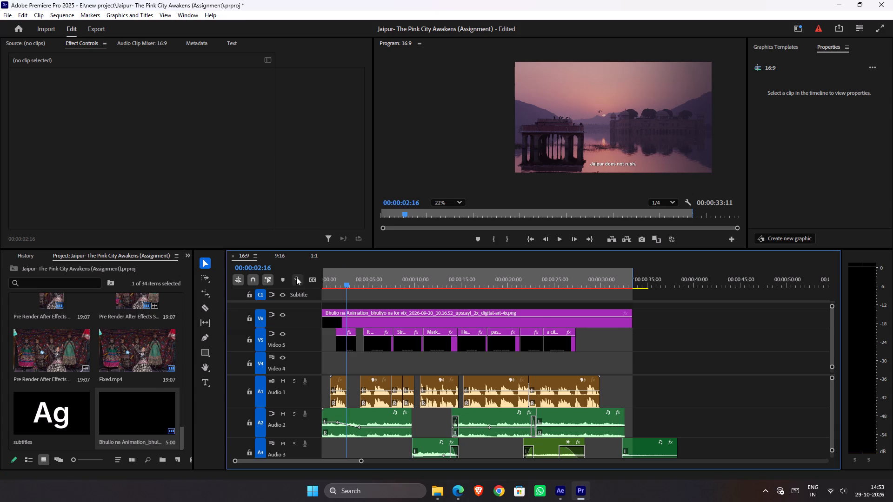
left_click_drag(335, 285, 344, 284)
left_click(343, 321)
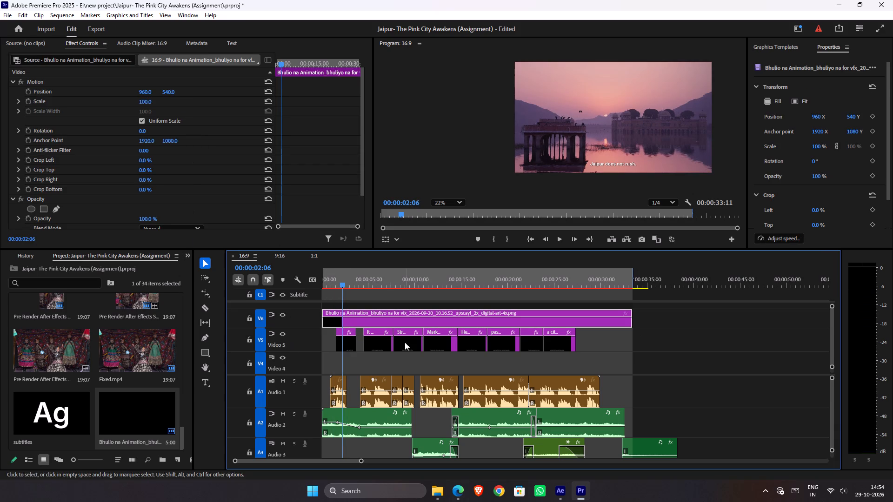
key("ctrl+s")
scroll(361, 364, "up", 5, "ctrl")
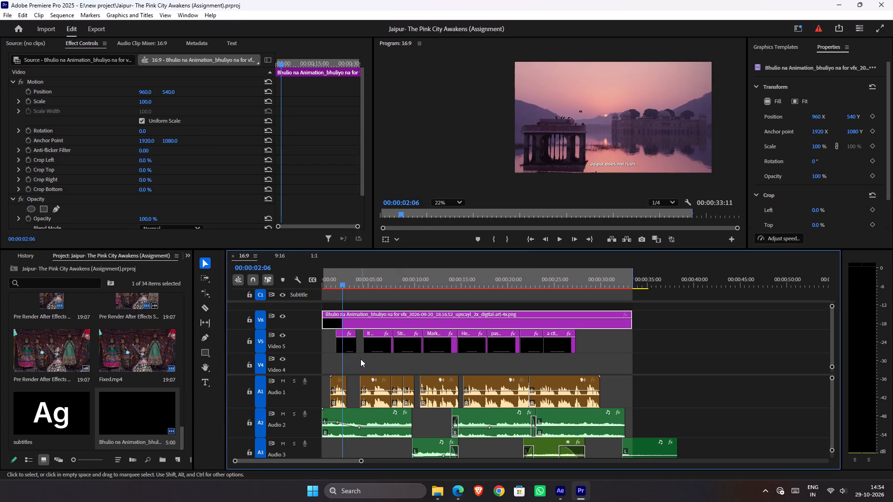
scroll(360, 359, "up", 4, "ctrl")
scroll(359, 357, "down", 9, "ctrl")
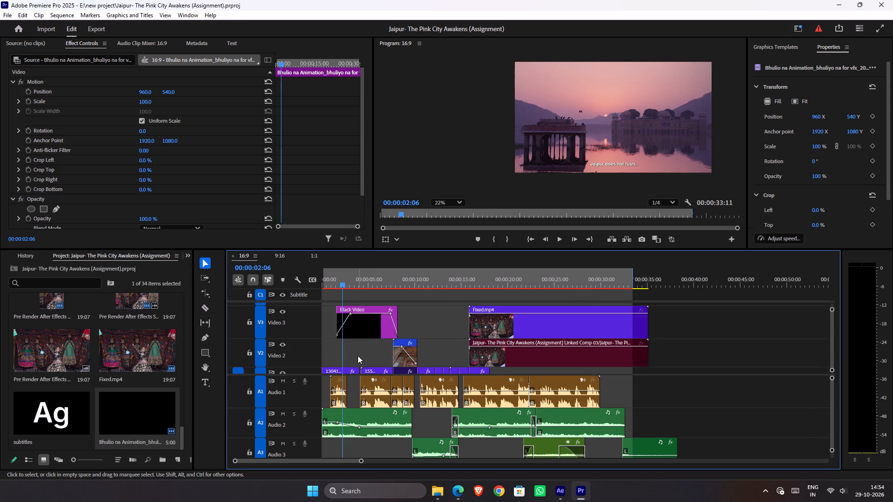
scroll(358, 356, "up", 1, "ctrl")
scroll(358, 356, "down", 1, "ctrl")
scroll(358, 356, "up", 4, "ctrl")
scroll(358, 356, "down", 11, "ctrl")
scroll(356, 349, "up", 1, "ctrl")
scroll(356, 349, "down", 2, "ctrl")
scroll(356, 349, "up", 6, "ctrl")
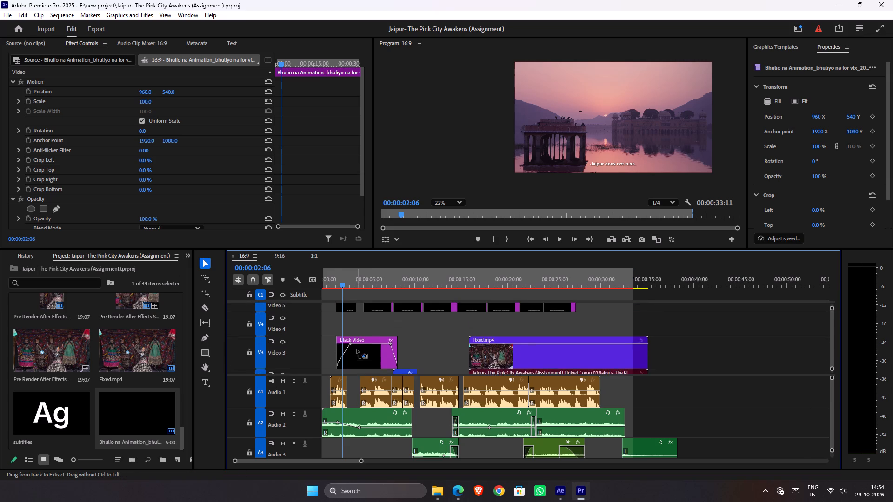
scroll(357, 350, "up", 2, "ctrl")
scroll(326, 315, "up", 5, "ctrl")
Select the PNG overlay and toggle track V6's output off and on to compare the picture with and without it.
left_click(344, 321)
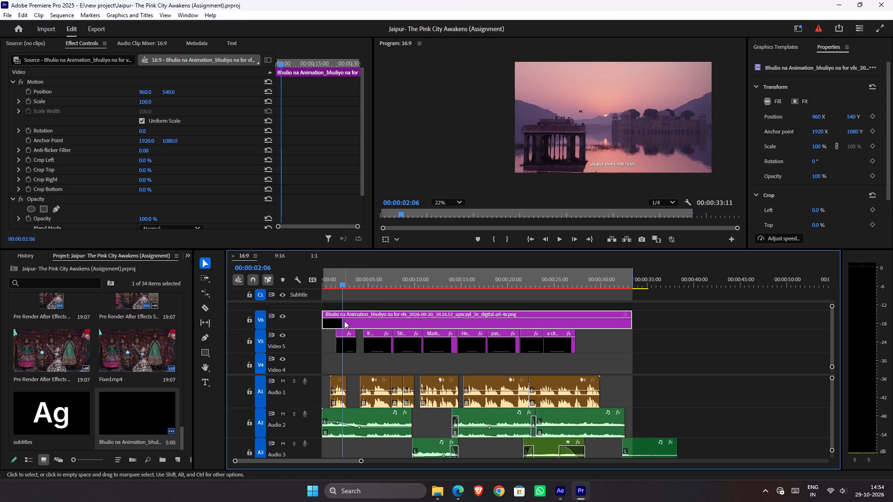
left_click(285, 318)
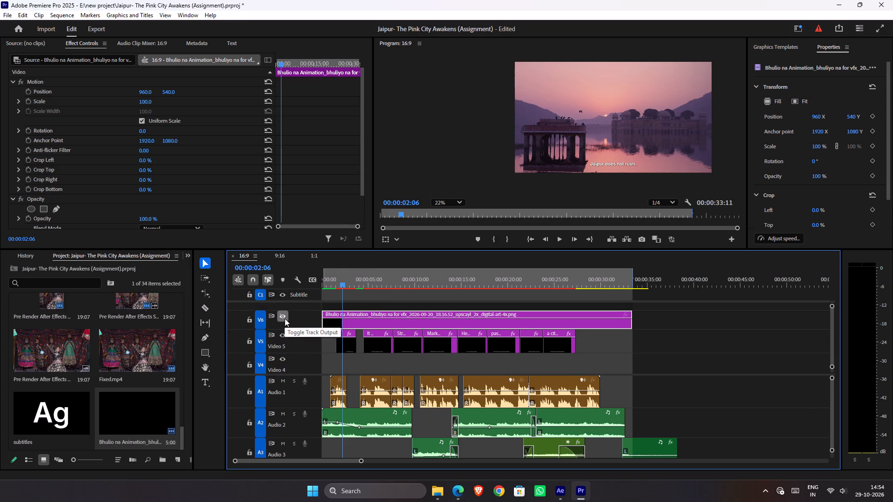
left_click(285, 318)
left_click(285, 318)
left_click(285, 318)
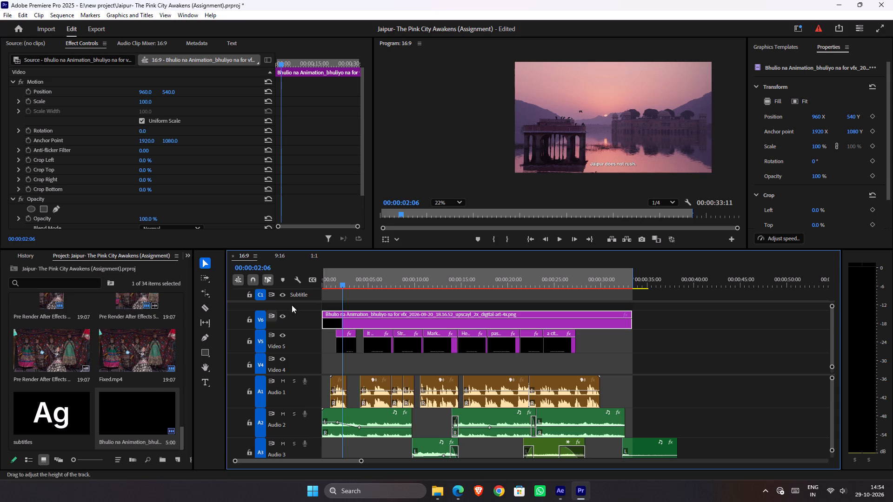
Save the project.
left_click(5, 18)
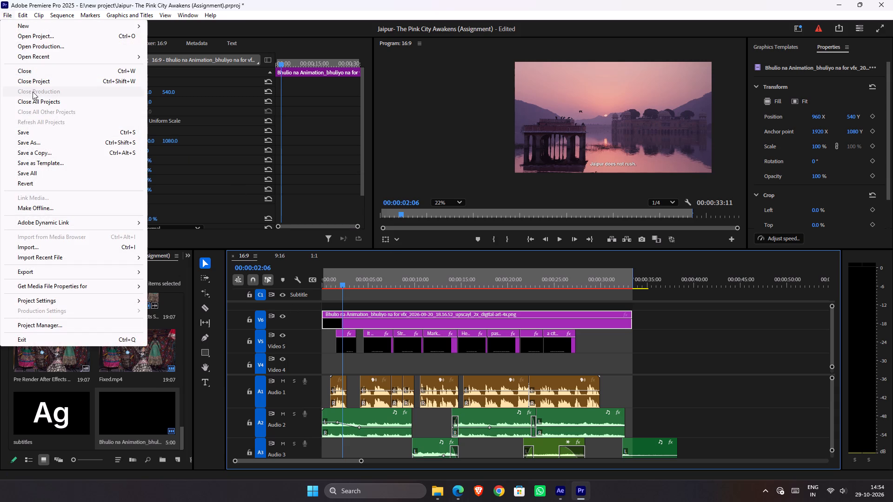
left_click(52, 132)
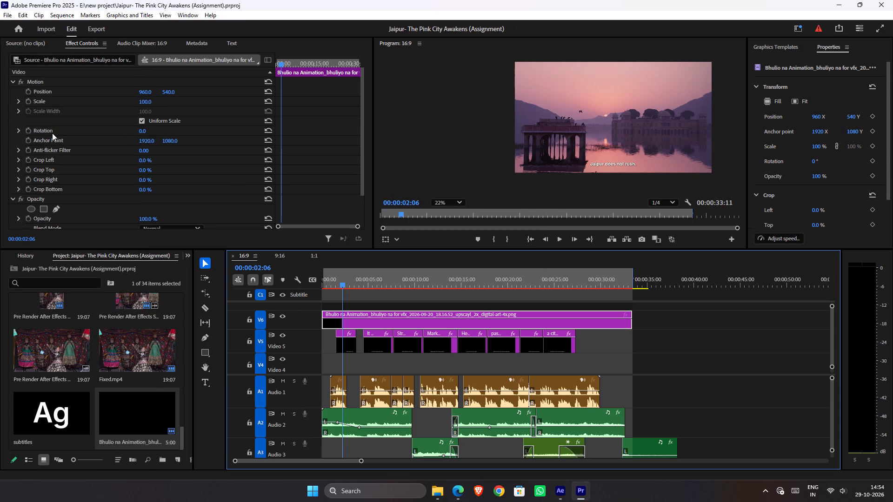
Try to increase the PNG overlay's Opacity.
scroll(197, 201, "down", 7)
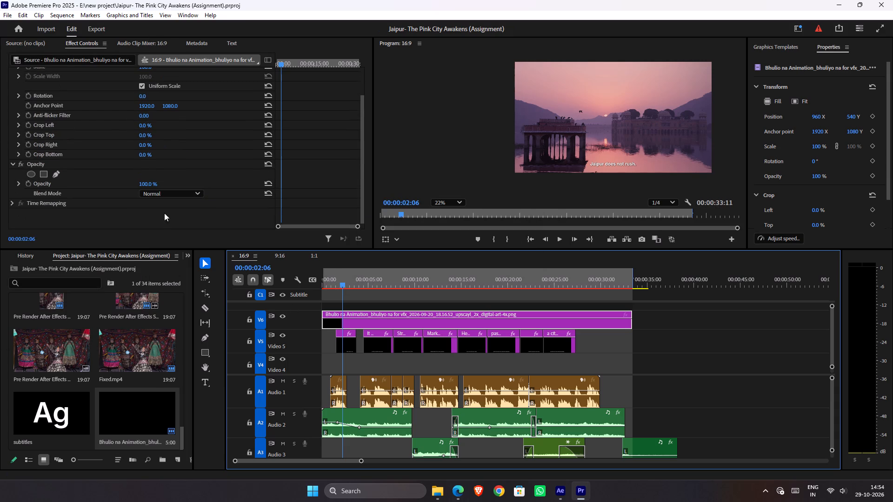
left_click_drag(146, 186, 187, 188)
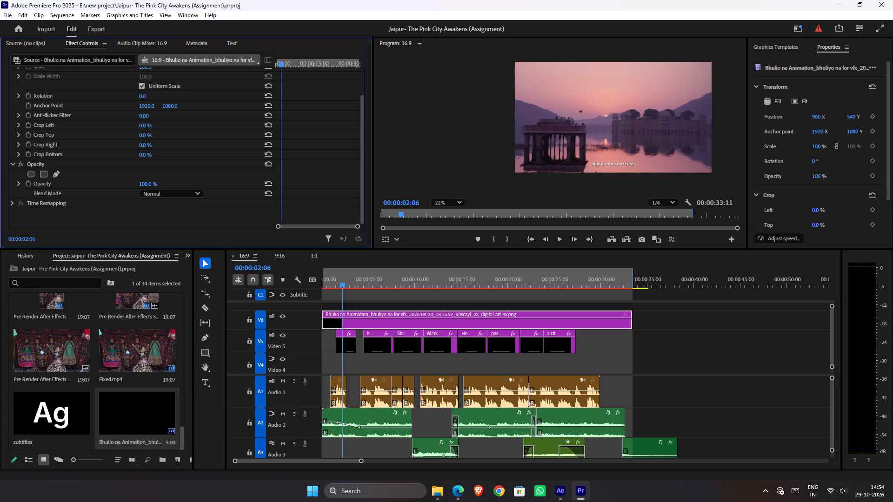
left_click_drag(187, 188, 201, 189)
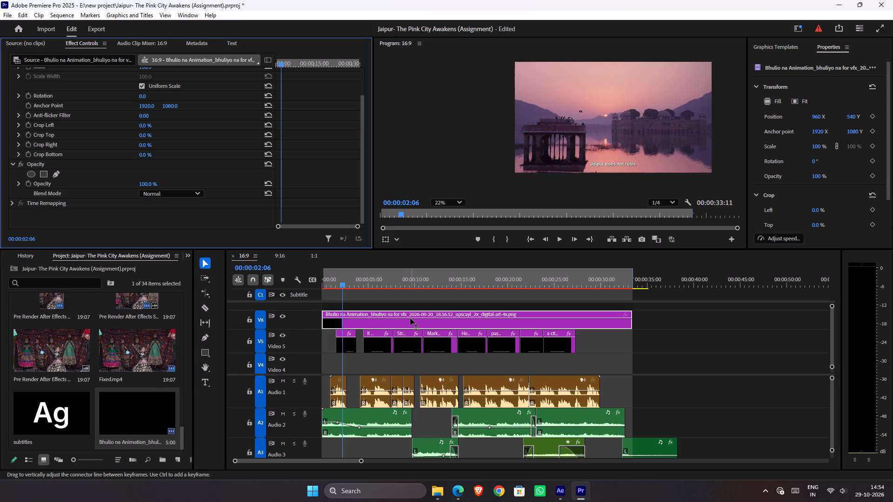
Scrub the sequence to about 15 seconds and return to the start to check the overlay over the footage.
left_click_drag(384, 280, 472, 275)
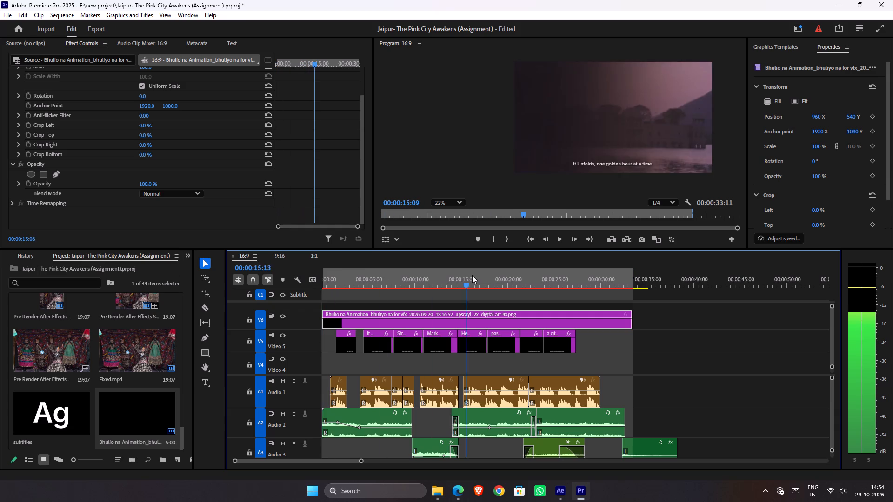
left_click_drag(472, 275, 293, 276)
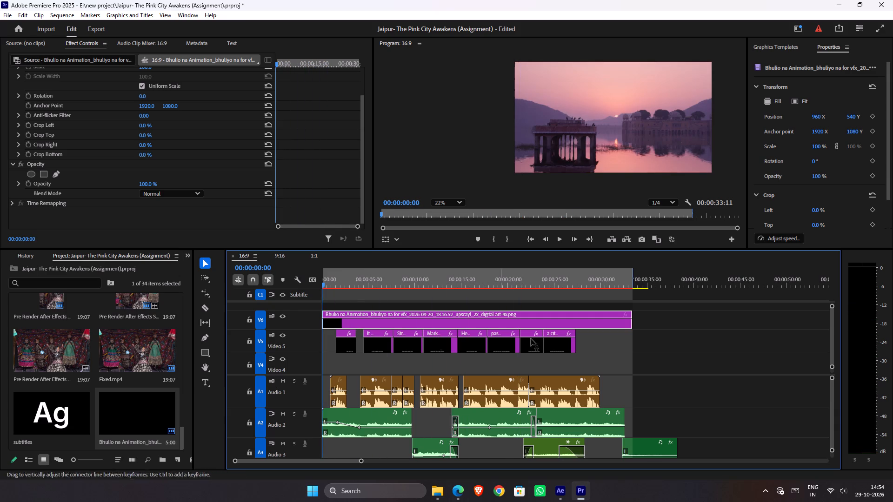
Move the full-length PNG overlay from V6 down to V4, beneath the V5 subtitles, keeping it at the sequence's start.
left_click_drag(831, 323, 826, 333)
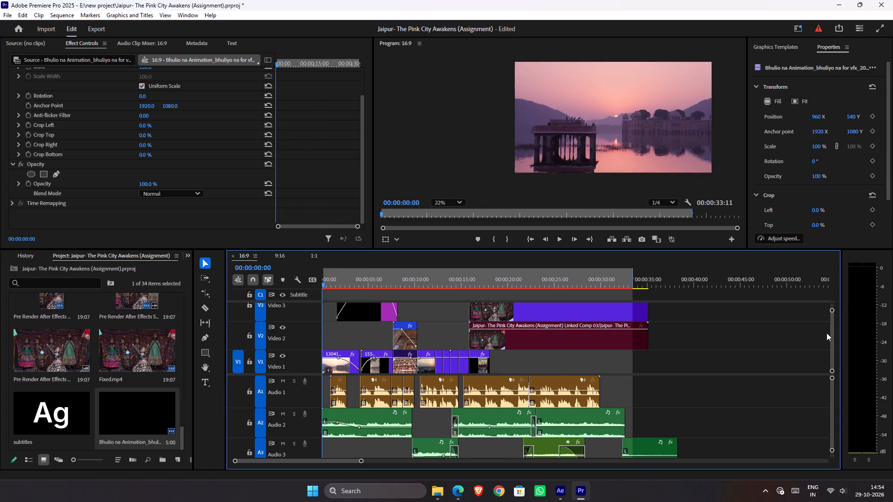
left_click_drag(826, 333, 823, 327)
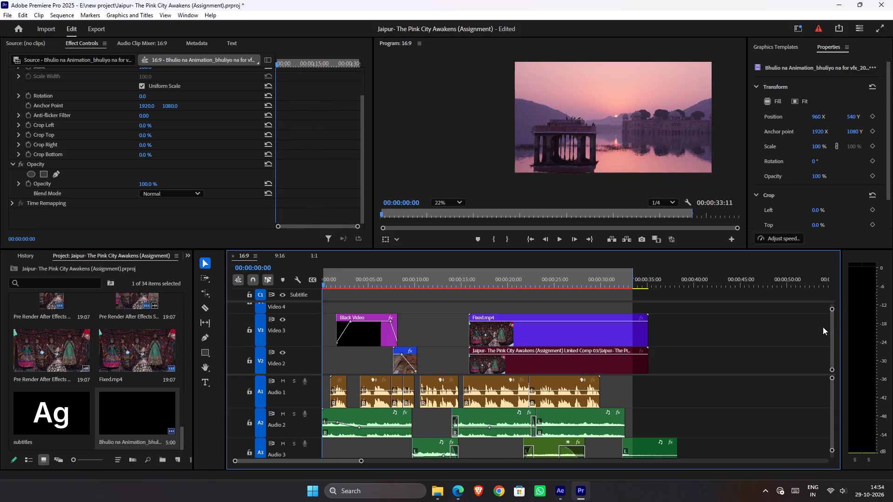
left_click_drag(823, 327, 821, 319)
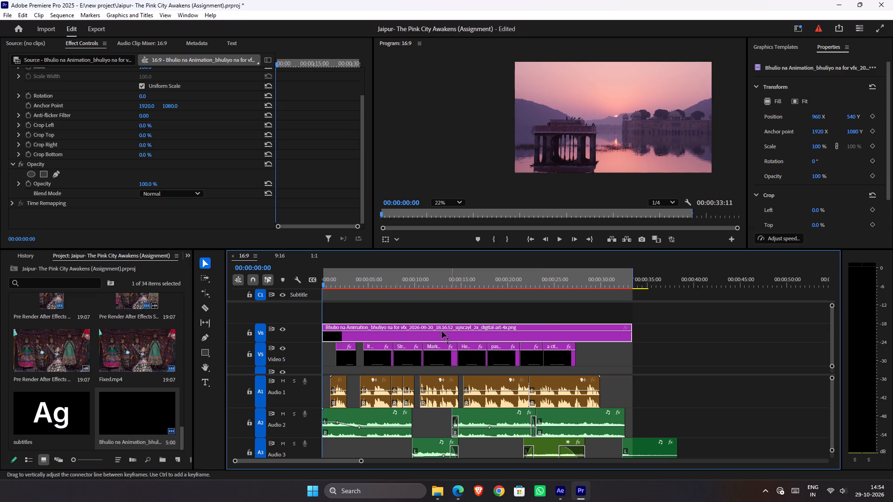
left_click_drag(355, 335, 352, 367)
Scrub from about 24 seconds back to about 3 seconds to check the picture with the overlay on V4.
left_click(830, 315)
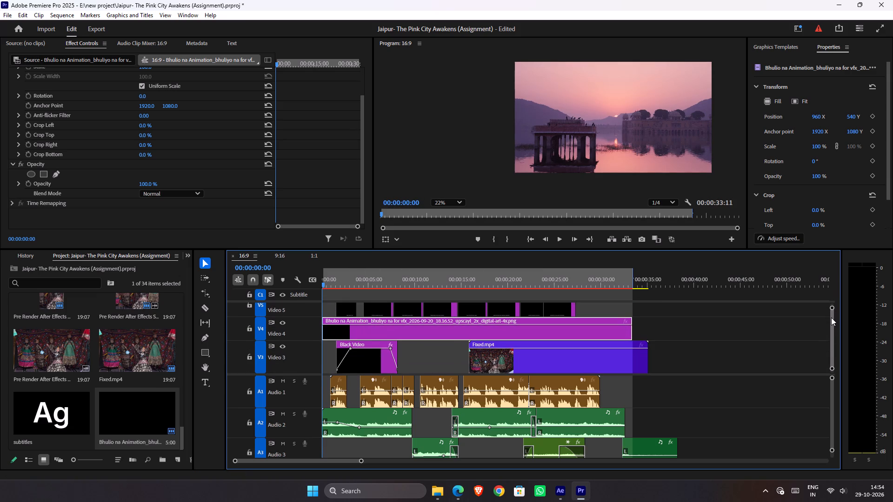
left_click_drag(535, 281, 549, 284)
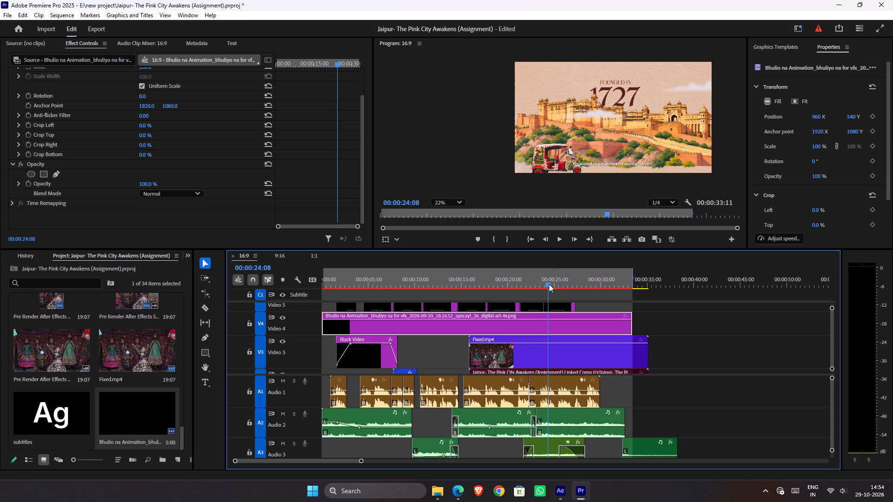
left_click_drag(549, 284, 351, 289)
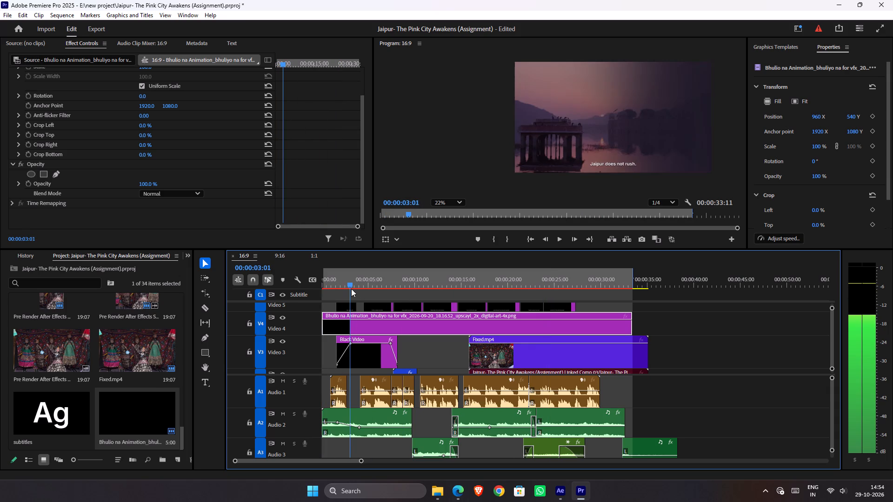
Return the playhead to the sequence's start, save the project and render the 16:9 sequence's video previews.
left_click_drag(351, 289, 277, 289)
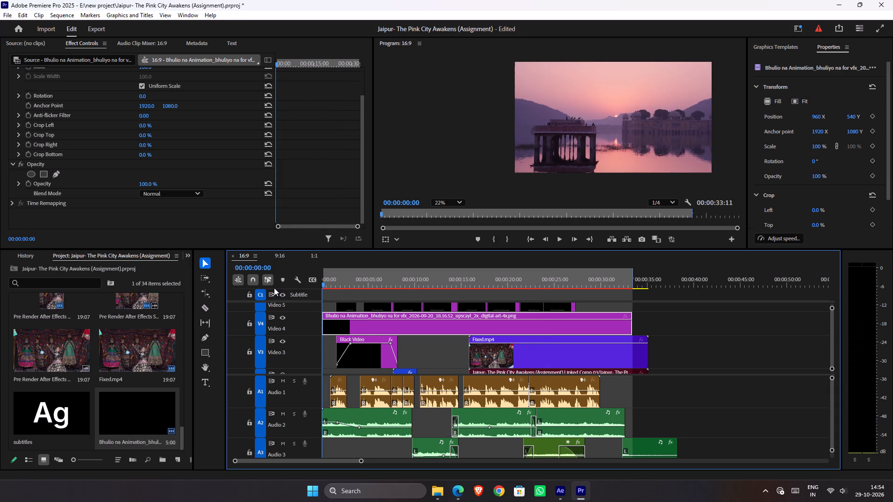
key("ctrl+s")
key("Return")
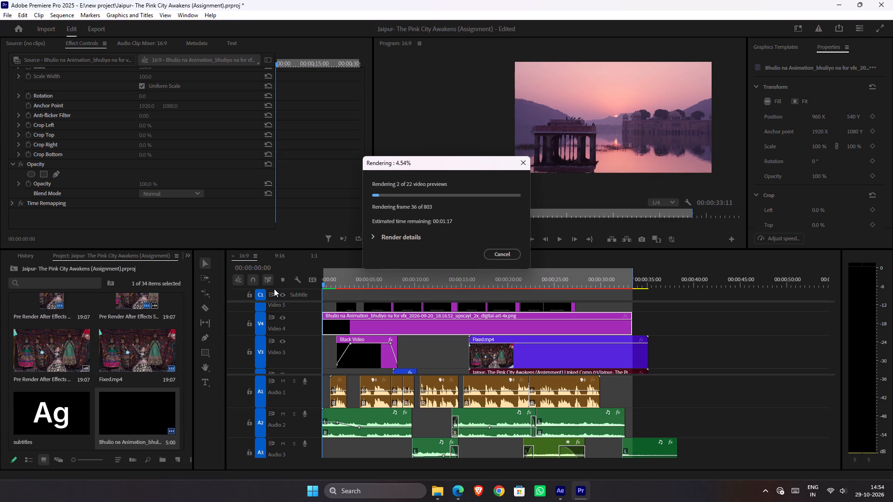
Switch to After Effects, close it, and return to Premiere Pro.
left_click(552, 496)
left_click(892, 0)
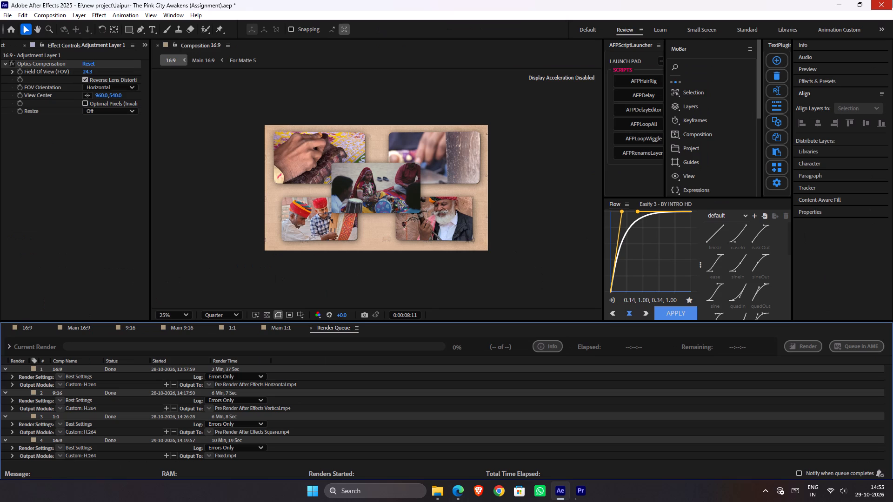
left_click(453, 277)
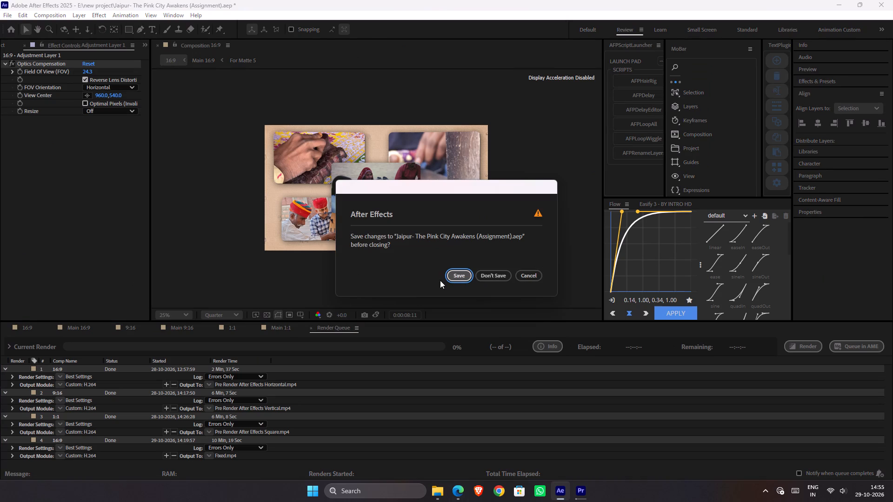
left_click(584, 491)
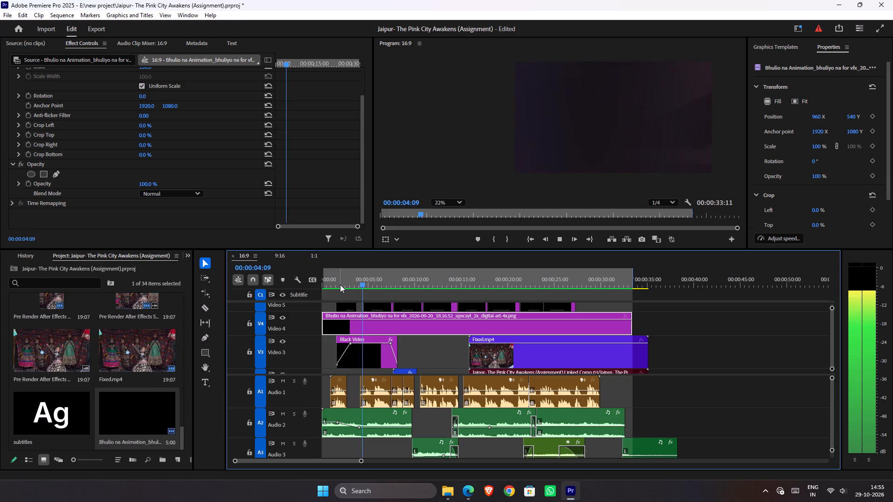
Move the playhead to about 1 second and view the overlay PNG by itself as a source clip.
left_click_drag(335, 282, 332, 276)
left_click(338, 325)
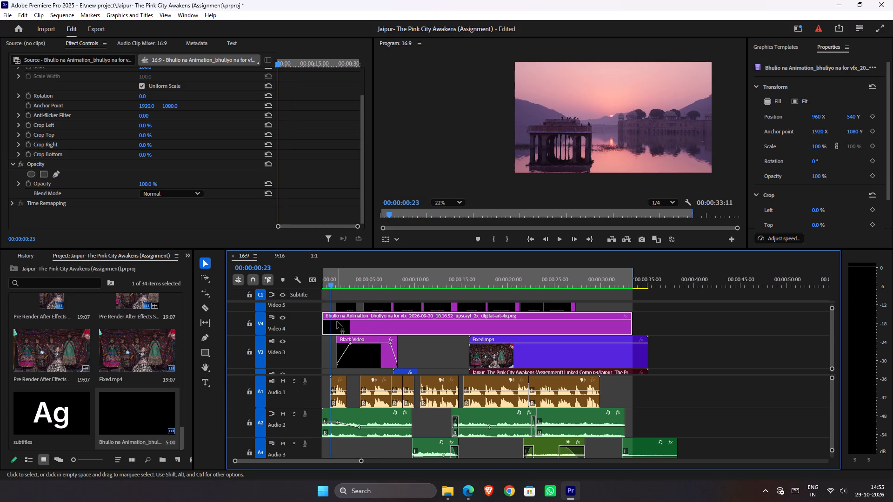
double_click(151, 421)
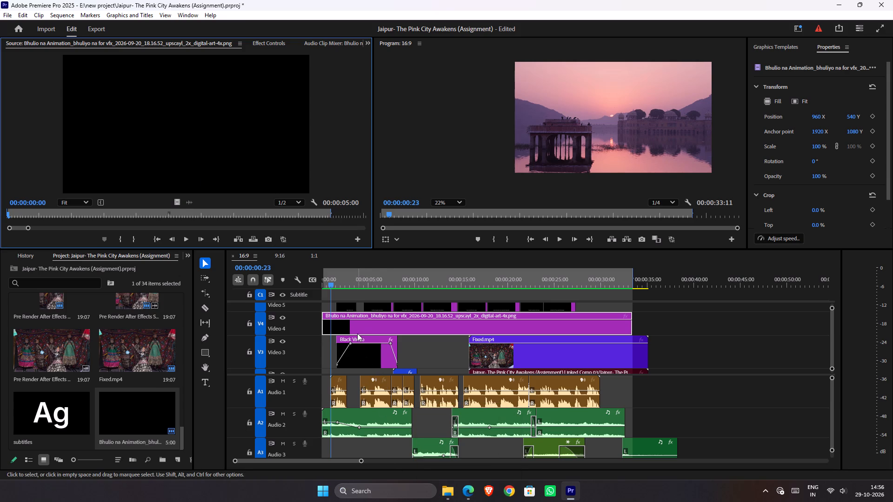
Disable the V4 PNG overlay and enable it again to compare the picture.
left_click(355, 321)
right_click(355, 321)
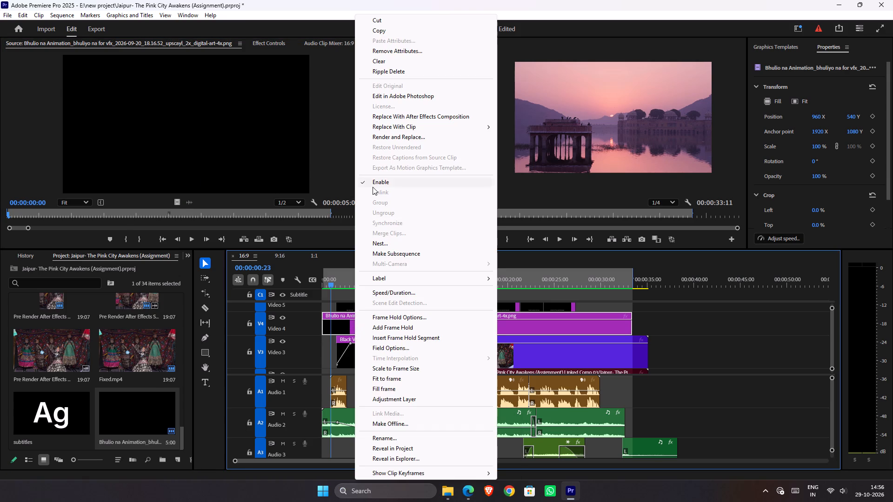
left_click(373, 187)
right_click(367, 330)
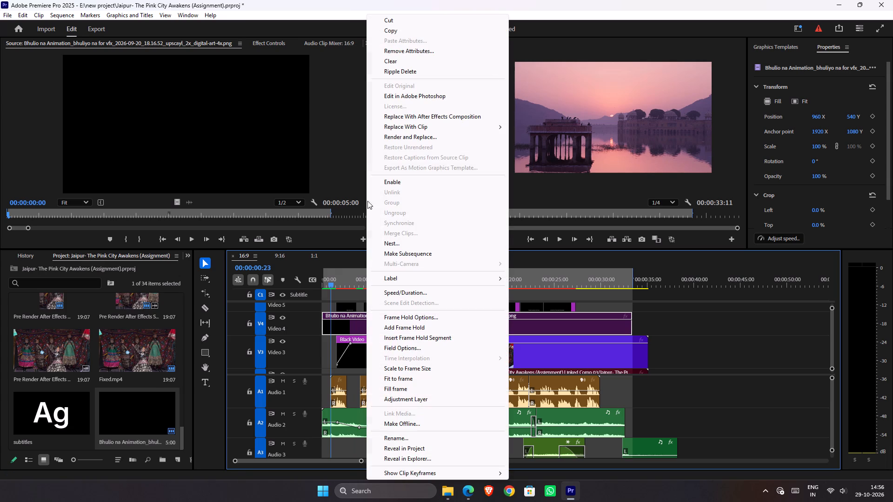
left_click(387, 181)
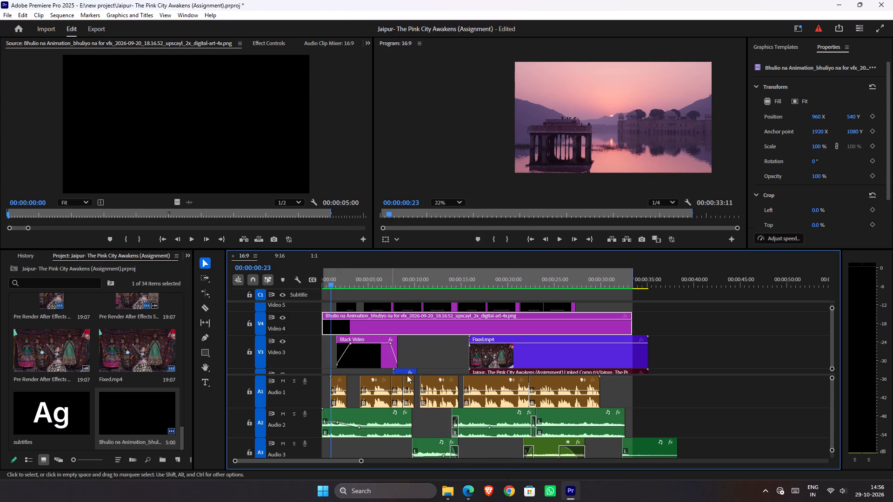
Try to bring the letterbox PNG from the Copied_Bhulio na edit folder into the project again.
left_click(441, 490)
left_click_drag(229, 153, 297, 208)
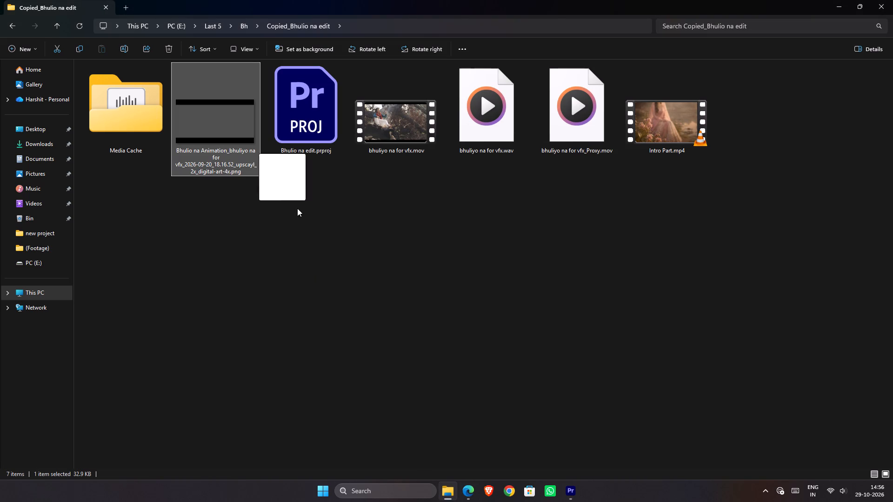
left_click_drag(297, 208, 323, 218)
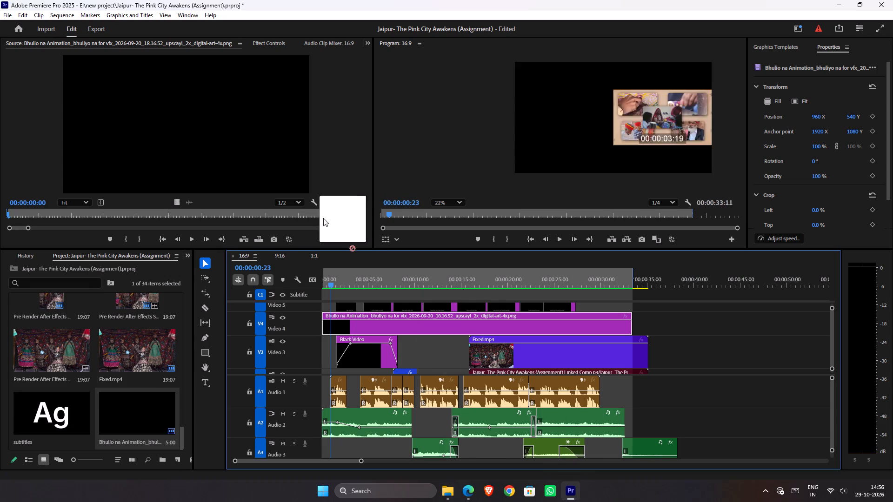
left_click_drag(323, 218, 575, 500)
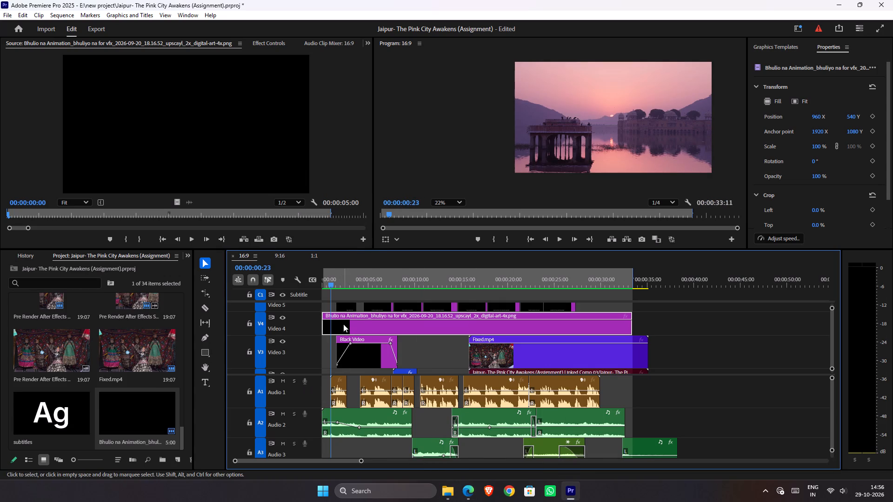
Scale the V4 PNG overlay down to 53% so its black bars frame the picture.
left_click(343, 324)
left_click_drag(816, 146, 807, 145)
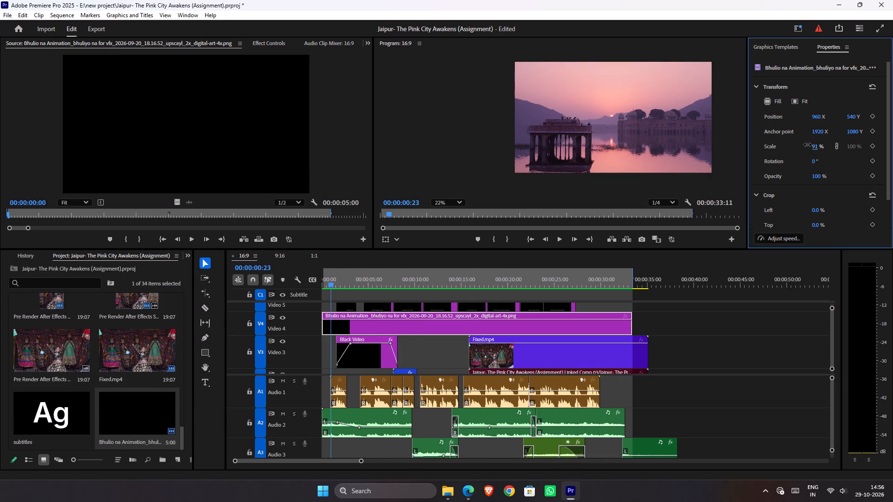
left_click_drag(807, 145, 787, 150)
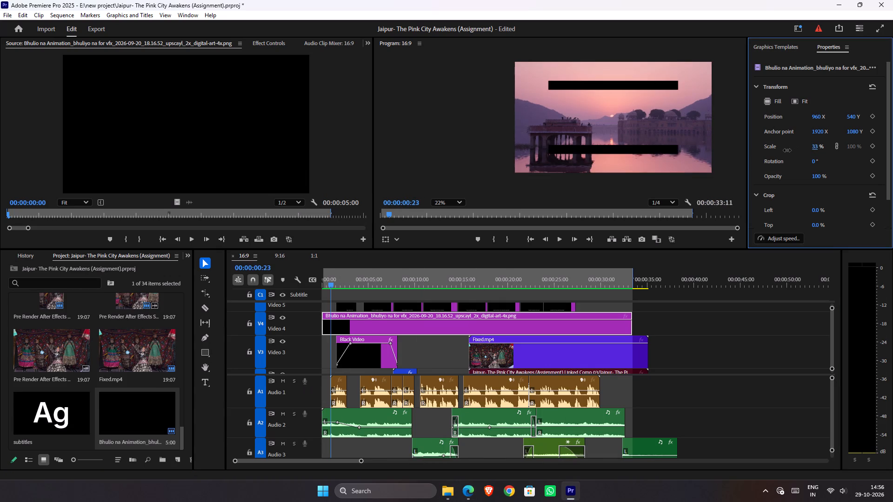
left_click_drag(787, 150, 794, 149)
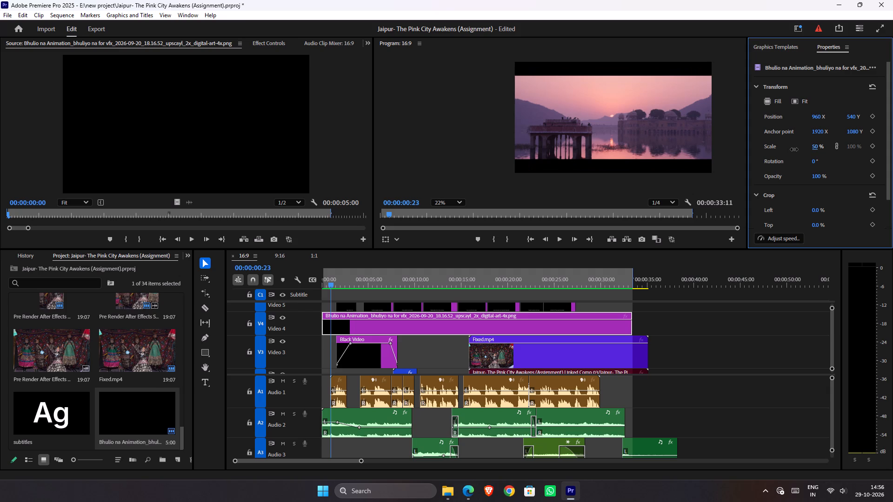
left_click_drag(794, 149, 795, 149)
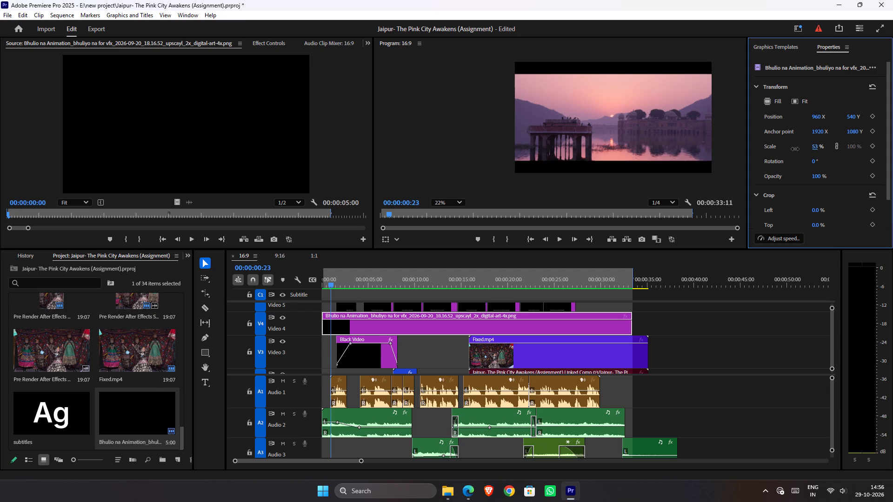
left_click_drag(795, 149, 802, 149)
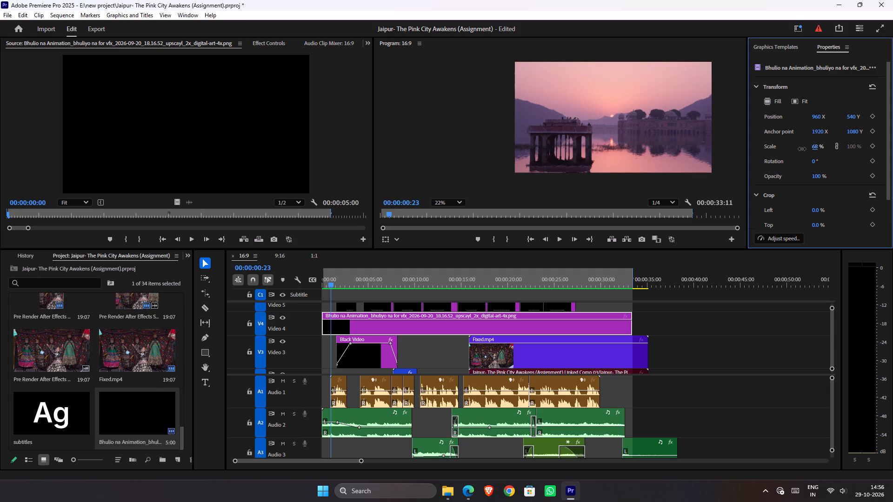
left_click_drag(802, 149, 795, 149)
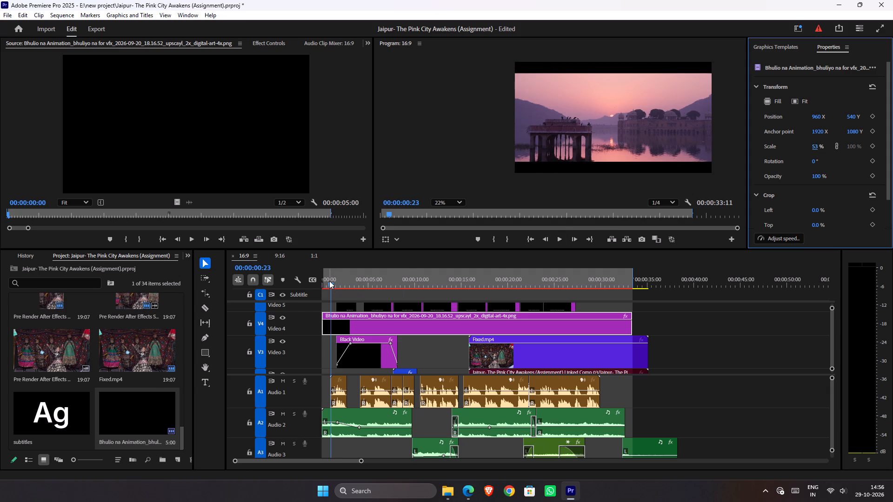
Scrub from about 1 second to about 28 seconds and back to 2 seconds to check the bars against footage and subtitles.
left_click_drag(329, 281, 345, 284)
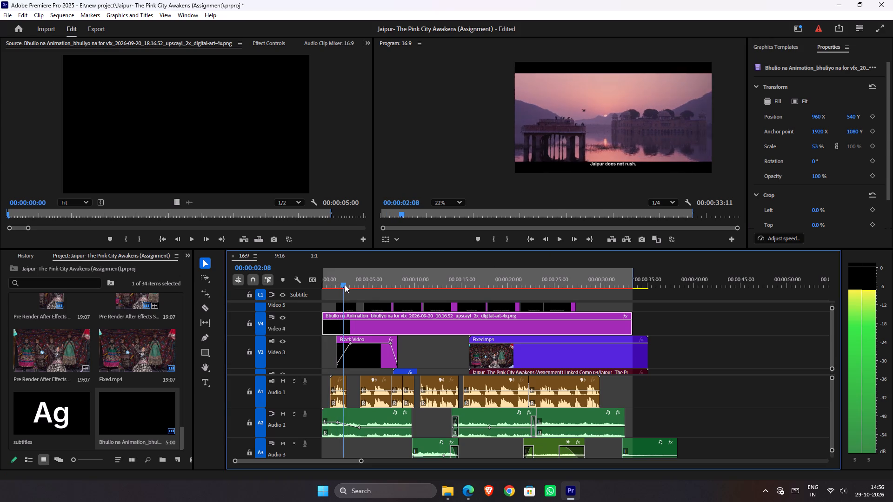
left_click_drag(345, 284, 382, 294)
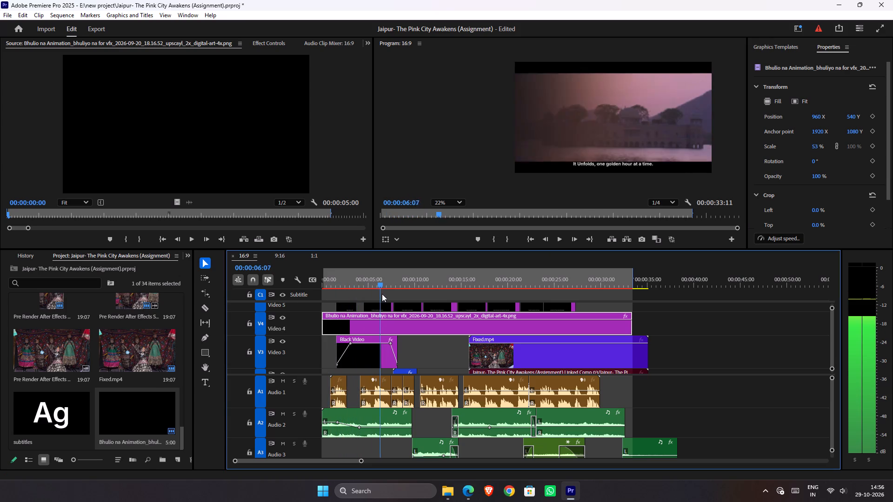
left_click_drag(382, 294, 424, 292)
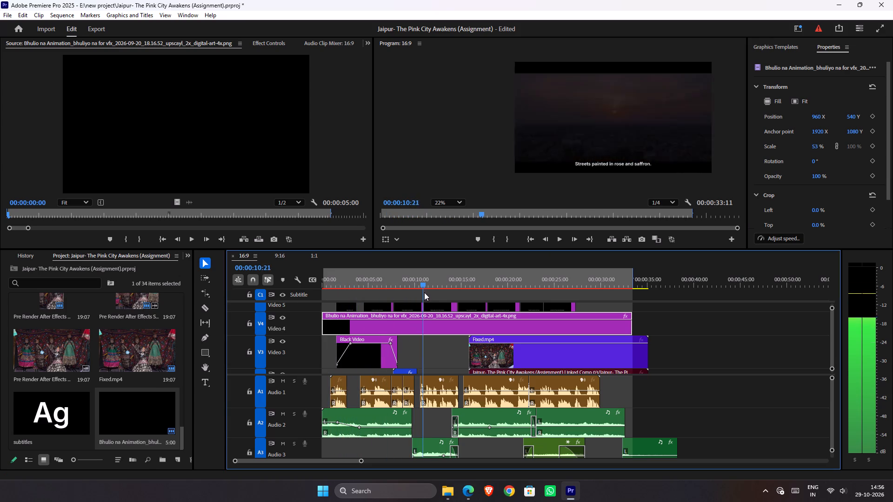
left_click_drag(424, 292, 444, 293)
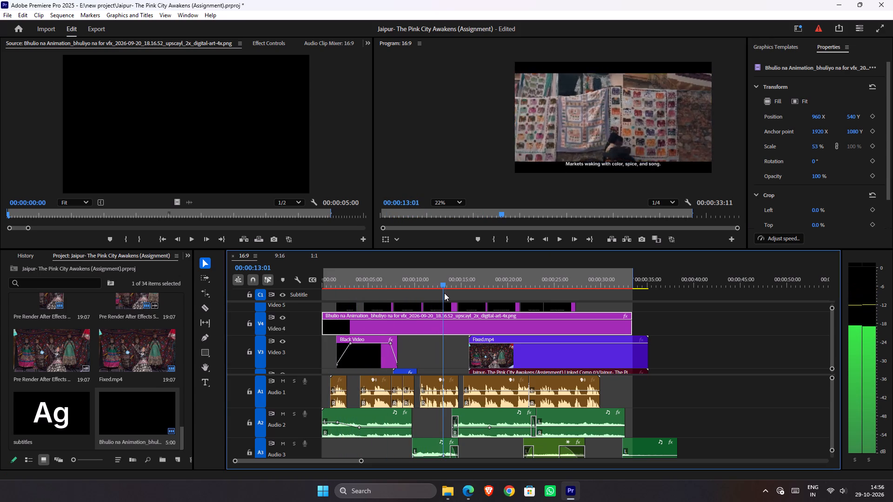
left_click_drag(444, 293, 457, 292)
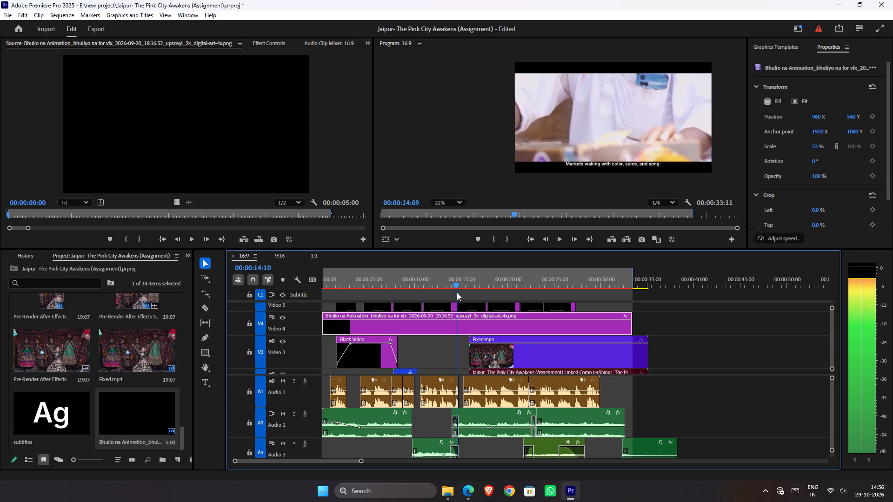
left_click_drag(457, 292, 484, 287)
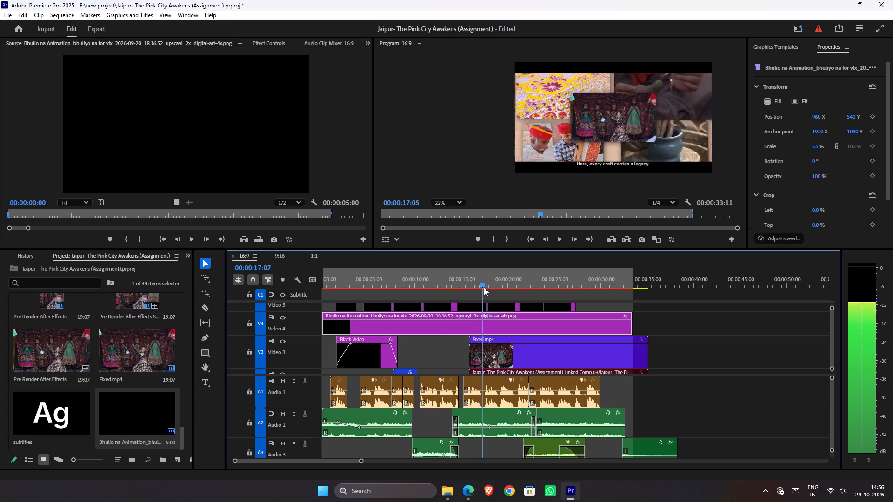
left_click_drag(484, 287, 509, 287)
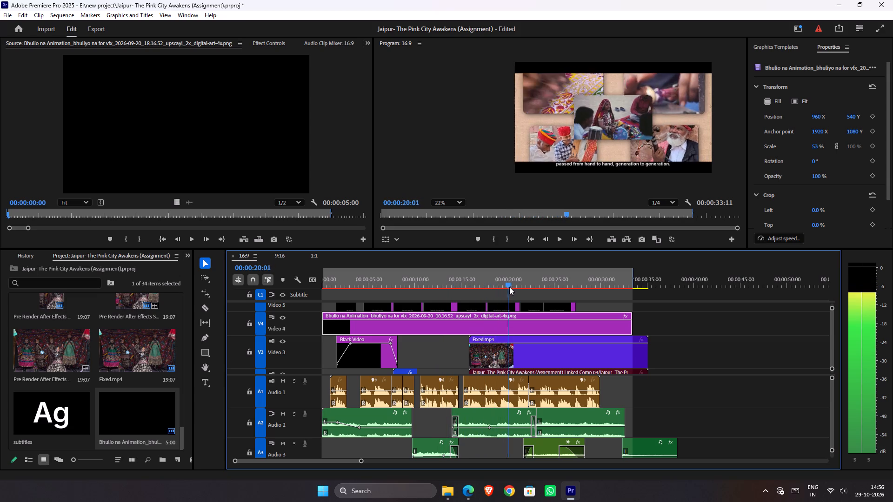
left_click_drag(509, 287, 532, 282)
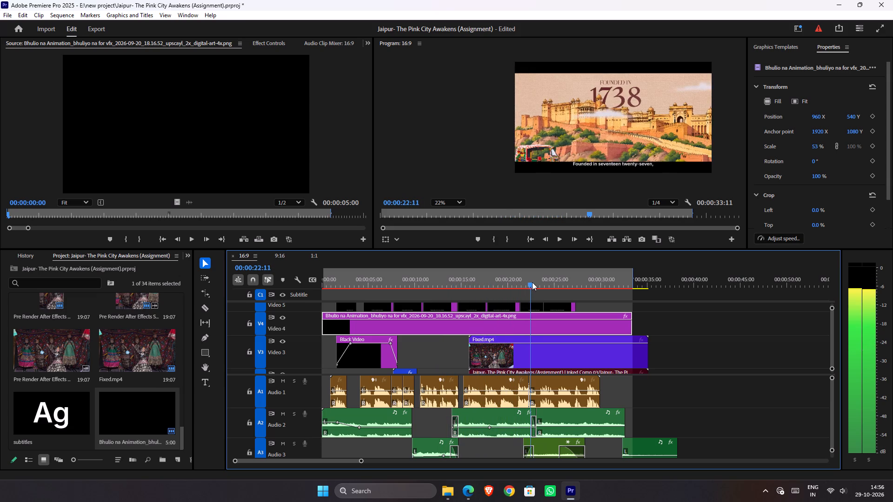
left_click_drag(532, 282, 563, 277)
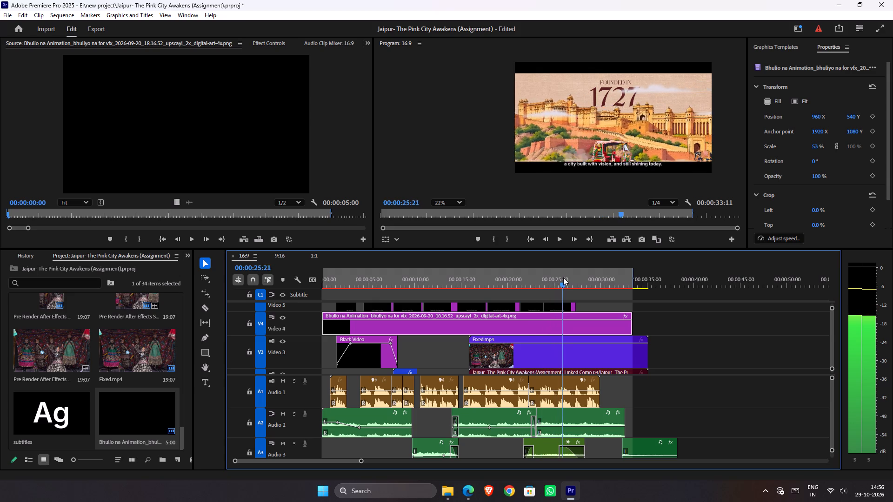
left_click_drag(563, 277, 578, 271)
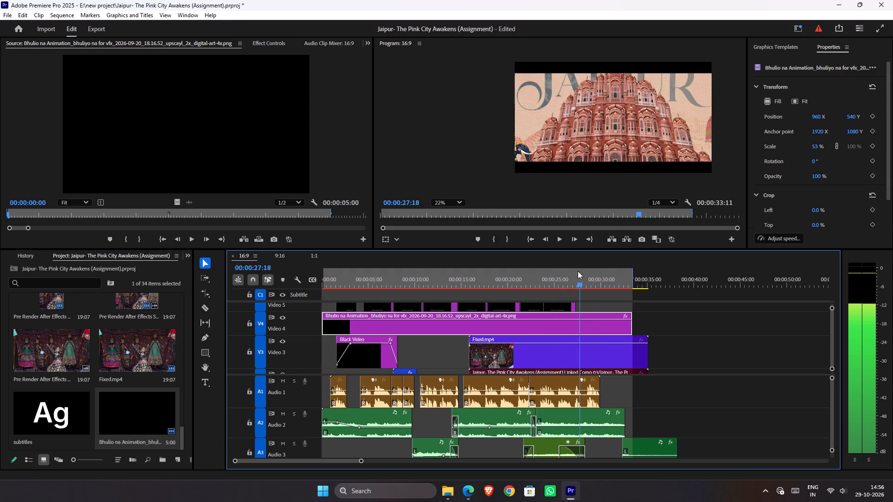
left_click_drag(578, 271, 343, 315)
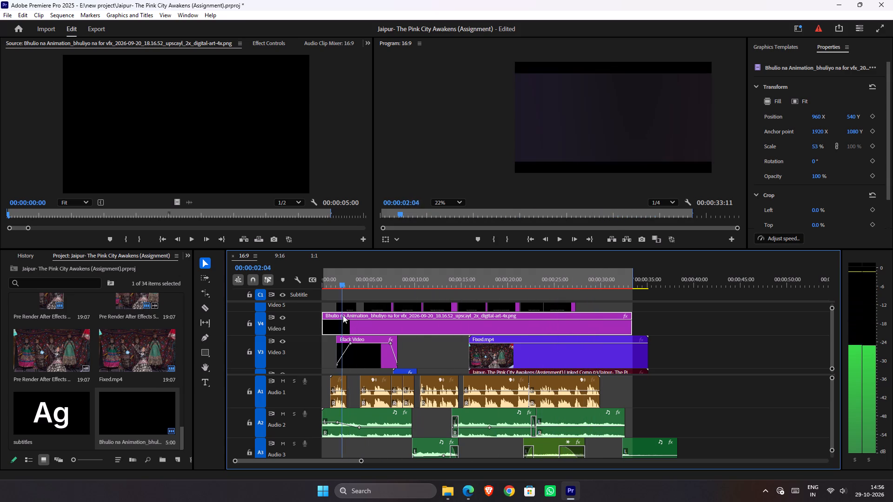
left_click_drag(343, 315, 341, 315)
Delete the full-length PNG overlay from V4 and save the project.
left_click(339, 323)
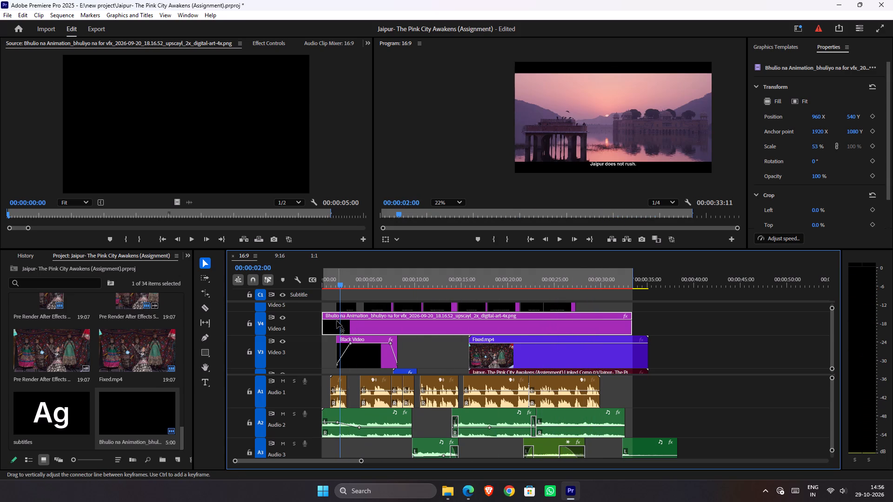
key("Delete")
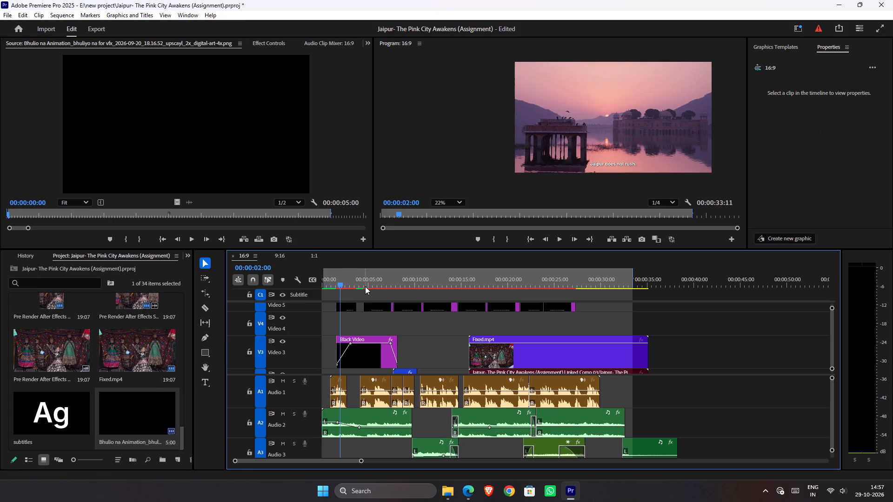
key("ctrl+s")
key("ctrl+s")
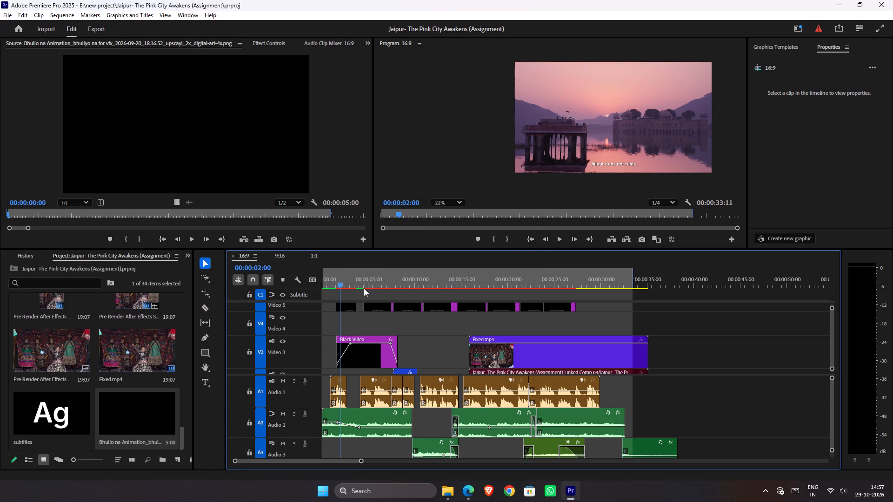
Bring up the export settings for the 16:9 sequence and pull the export range's in point to the very start.
key("ctrl+m")
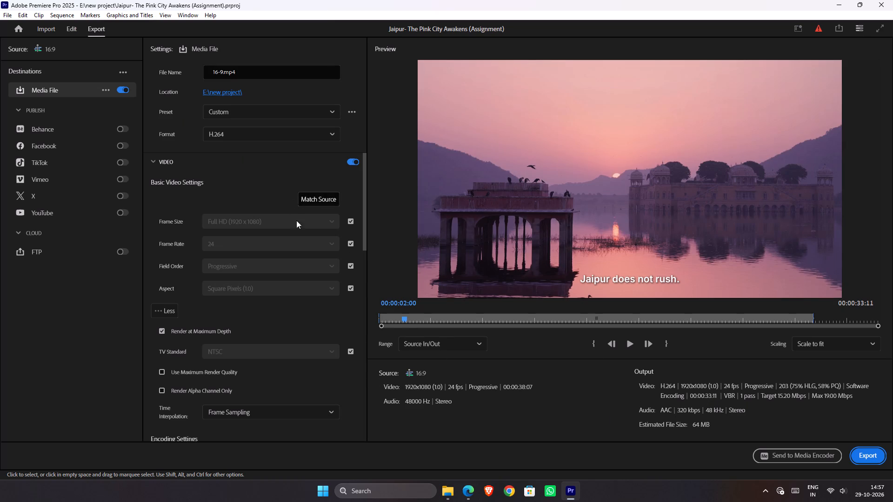
left_click_drag(379, 317, 364, 313)
left_click_drag(364, 313, 324, 306)
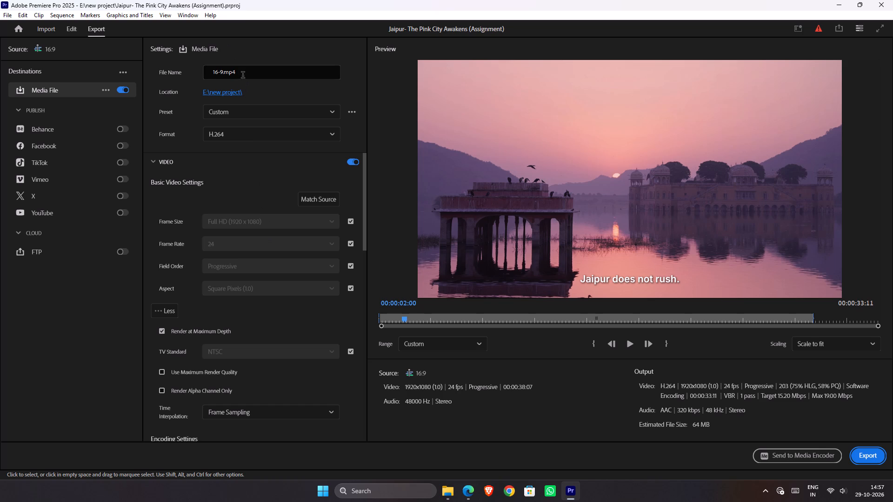
Name the export file "Jaipur - The Pink City Awakens" and save it as an MP4 in the new project folder.
left_click_drag(243, 76, 207, 76)
left_click(216, 76)
double_click(233, 76)
left_click(227, 98)
left_click(227, 92)
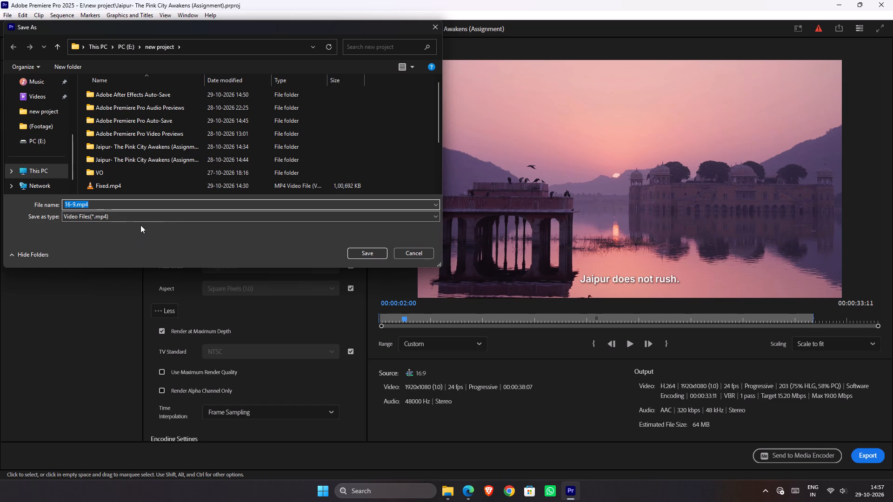
key("shift+j")
key("a")
type("ipur")
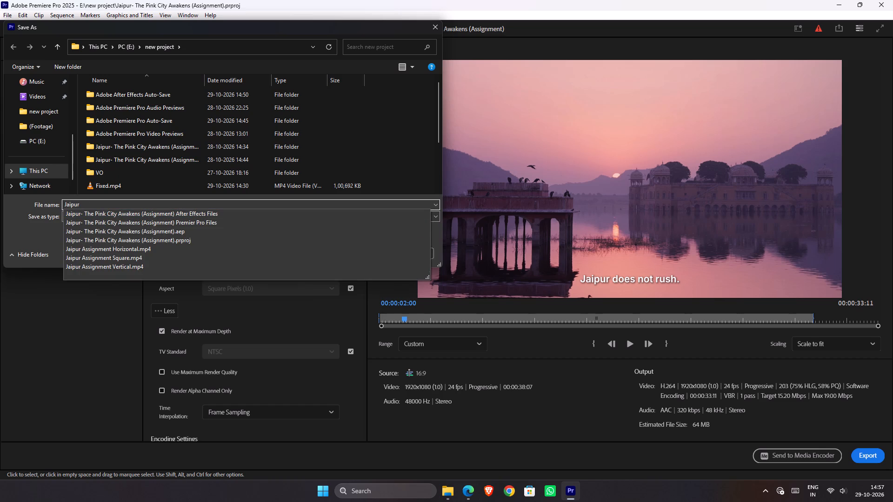
key("space")
type("-")
key("space")
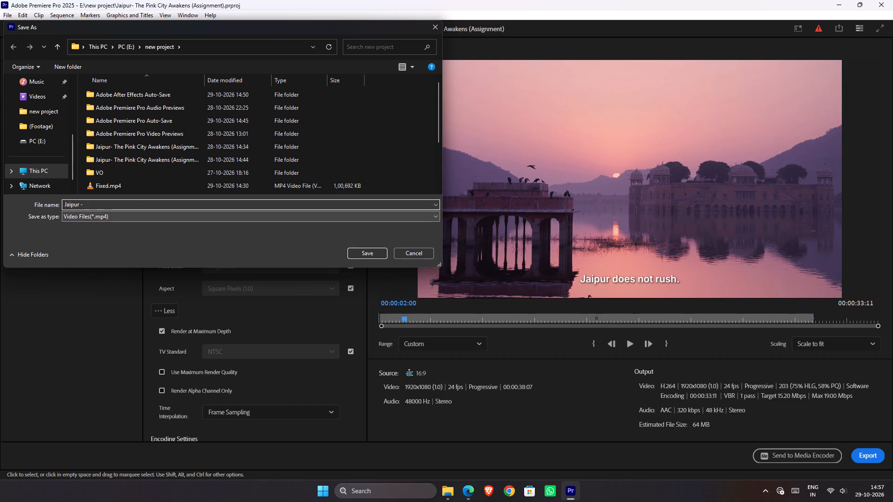
key("shift+t")
key("h")
key("e")
key("space")
type("Pink")
key("space")
type("Cit")
type("y Awaken")
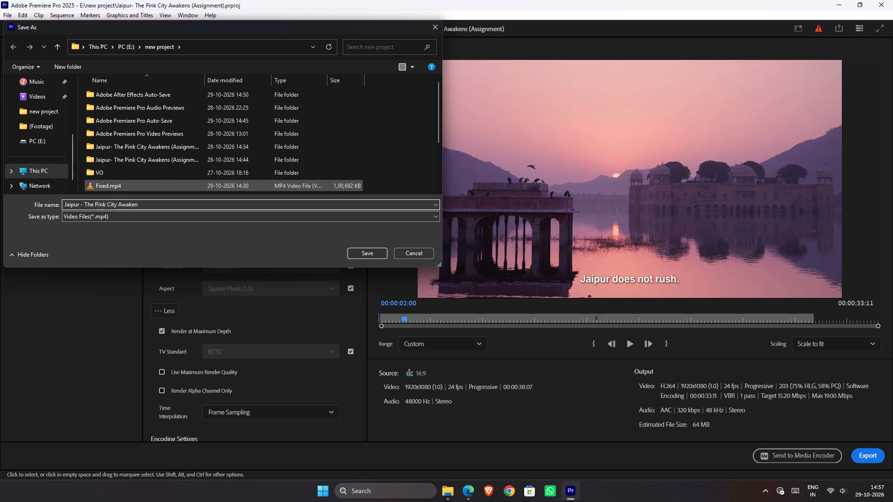
key("s")
scroll(157, 173, "down", 1)
scroll(164, 180, "up", 1)
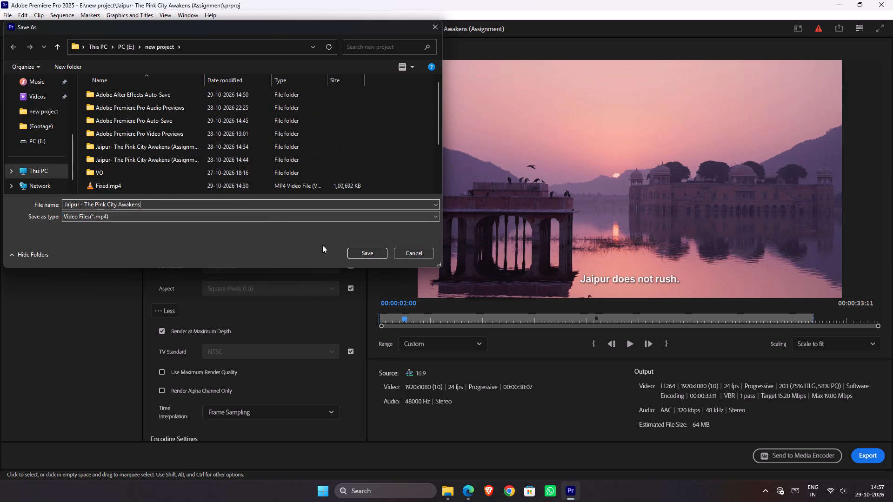
left_click(356, 249)
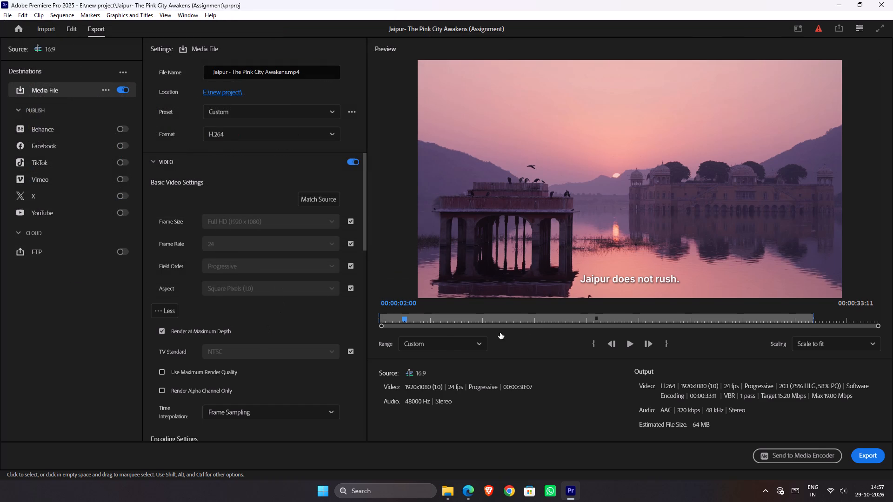
Start exporting the 16:9 sequence as an H.264 media file.
key("ctrl+s")
left_click(870, 455)
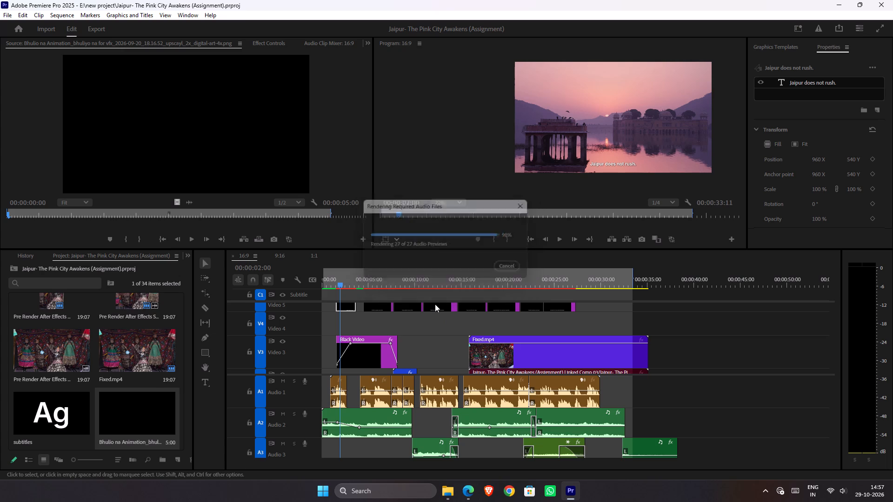
Switch to Microsoft Edge and open the Portfolio folder in My Drive on Google Drive.
left_click(473, 492)
left_click(60, 60)
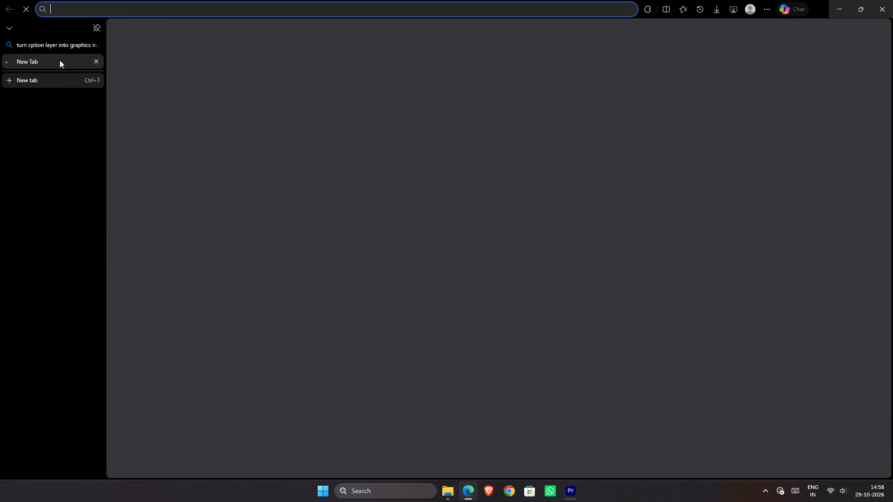
left_click(655, 423)
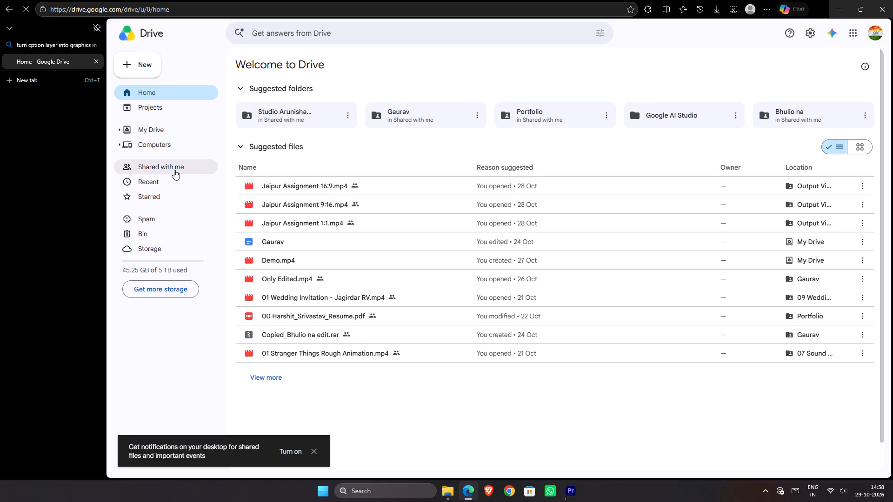
left_click(174, 129)
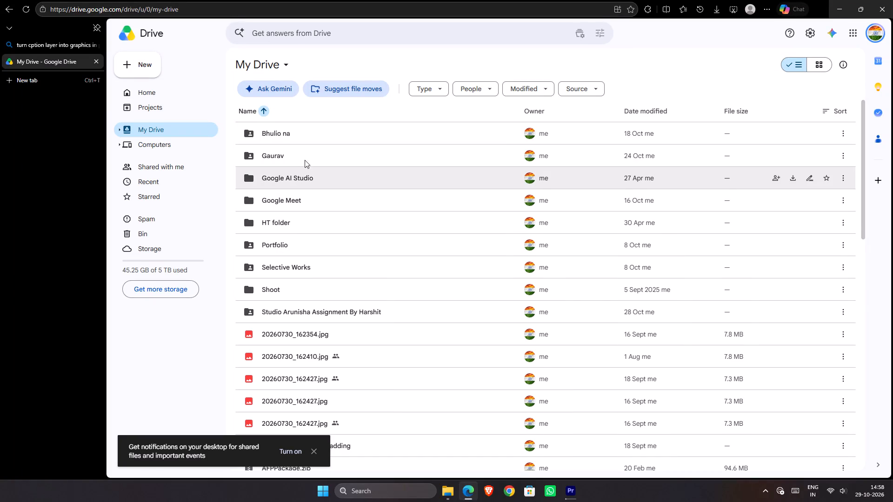
double_click(307, 241)
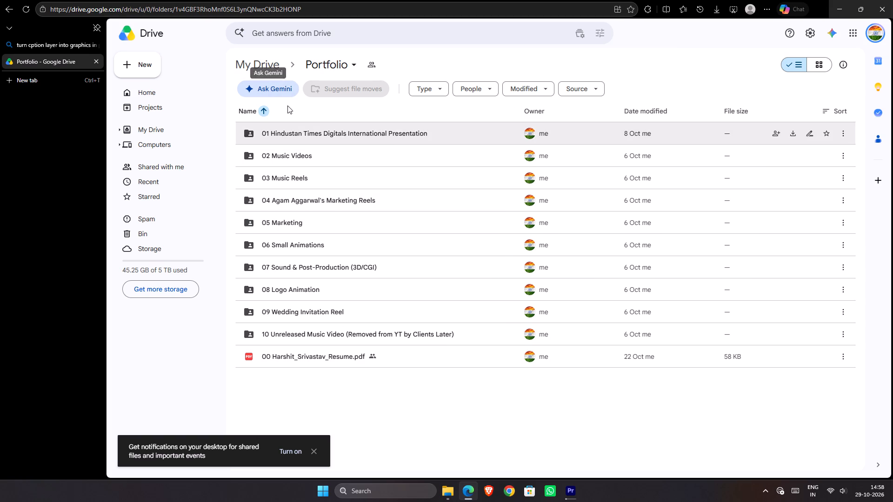
left_click(286, 120)
left_click(286, 120)
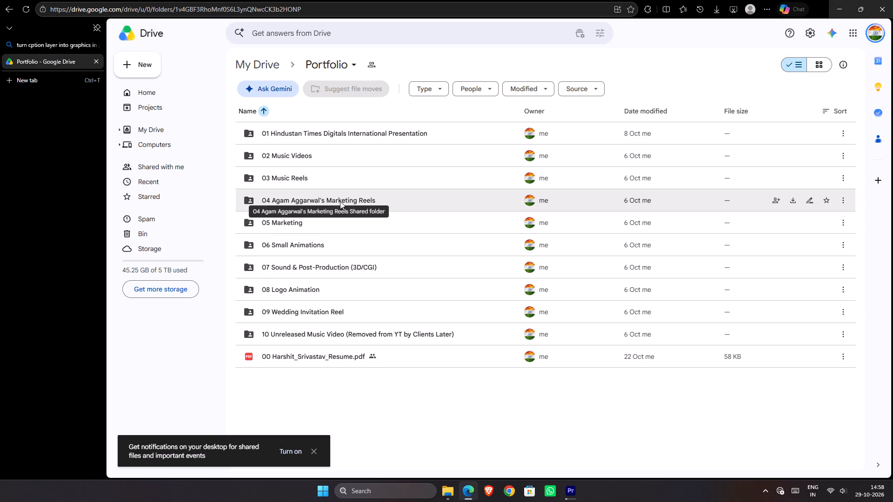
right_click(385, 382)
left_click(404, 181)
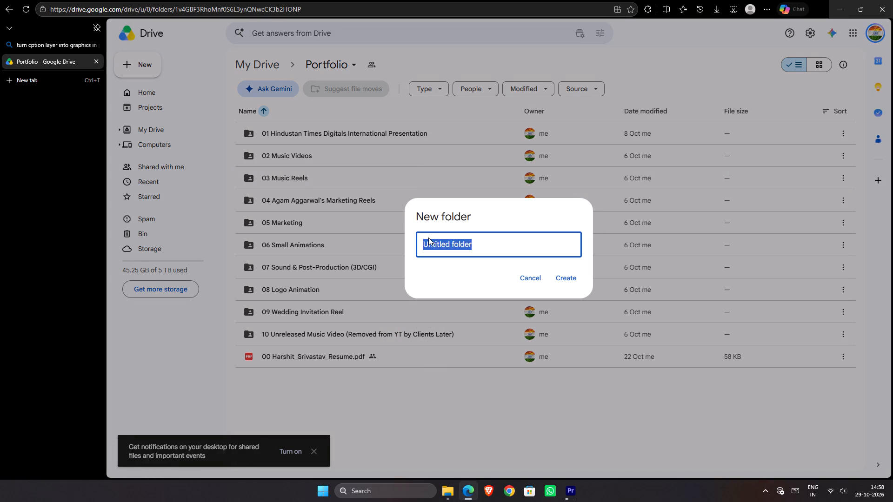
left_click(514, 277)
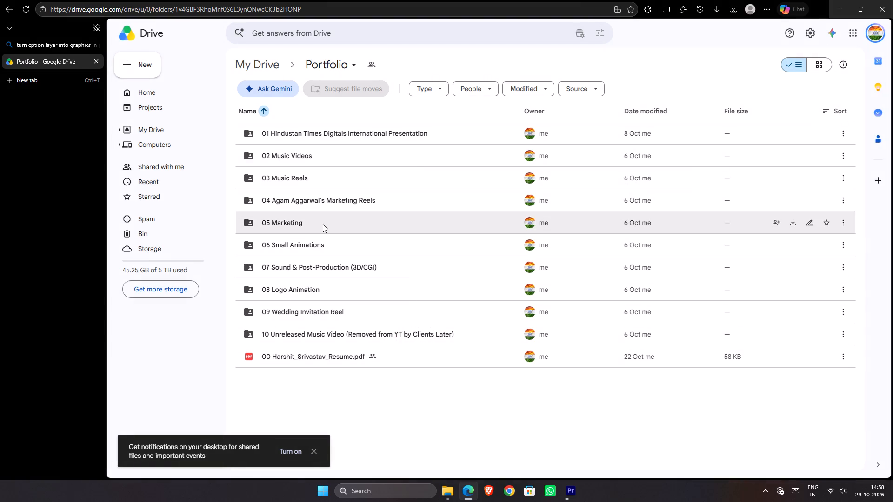